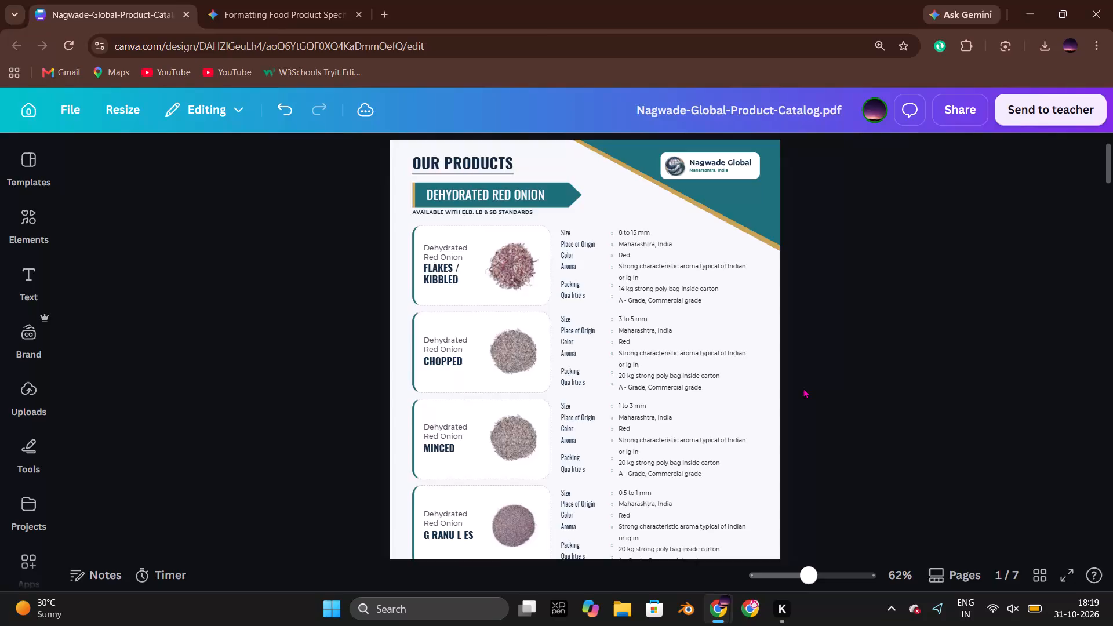
Switch to the NILAI PRODUCT BROCHURE design and compare the white onion page 4 with the red onion page 5.
{"action": "key", "text": "alt+Tab"}
{"action": "scroll", "coordinate": [981, 355], "scroll_direction": "down", "scroll_amount": 2}
{"action": "scroll", "coordinate": [860, 354], "scroll_direction": "down", "scroll_amount": 2}
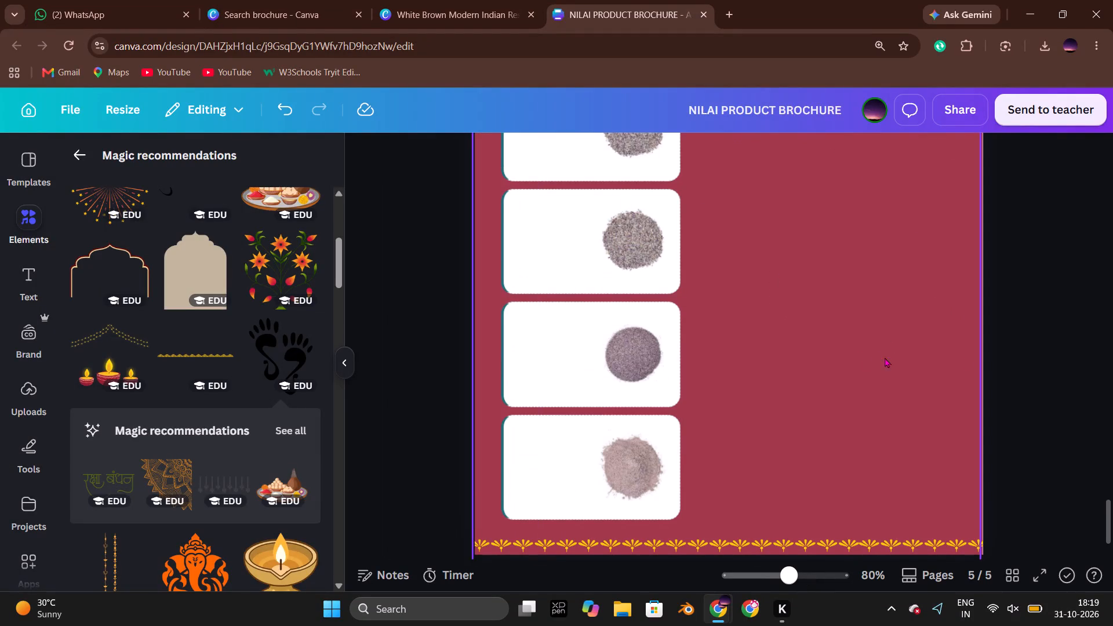
{"action": "left_click", "coordinate": [1042, 351]}
{"action": "scroll", "coordinate": [1024, 356], "scroll_direction": "up", "scroll_amount": 4}
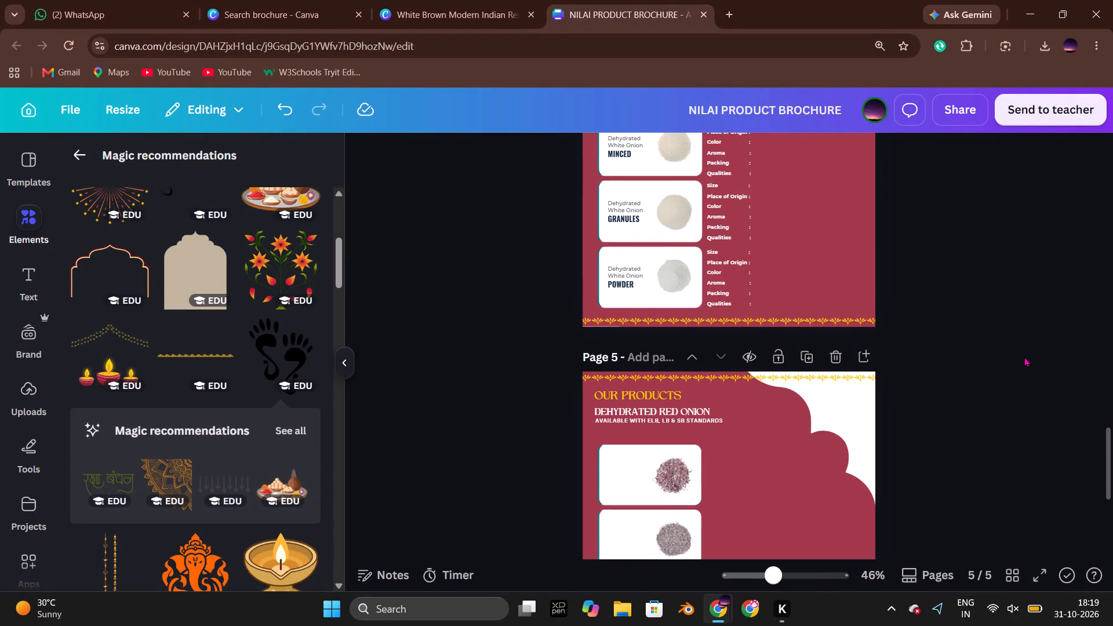
{"action": "scroll", "coordinate": [1024, 356], "scroll_direction": "up", "scroll_amount": 5}
{"action": "scroll", "coordinate": [1024, 356], "scroll_direction": "down", "scroll_amount": 3}
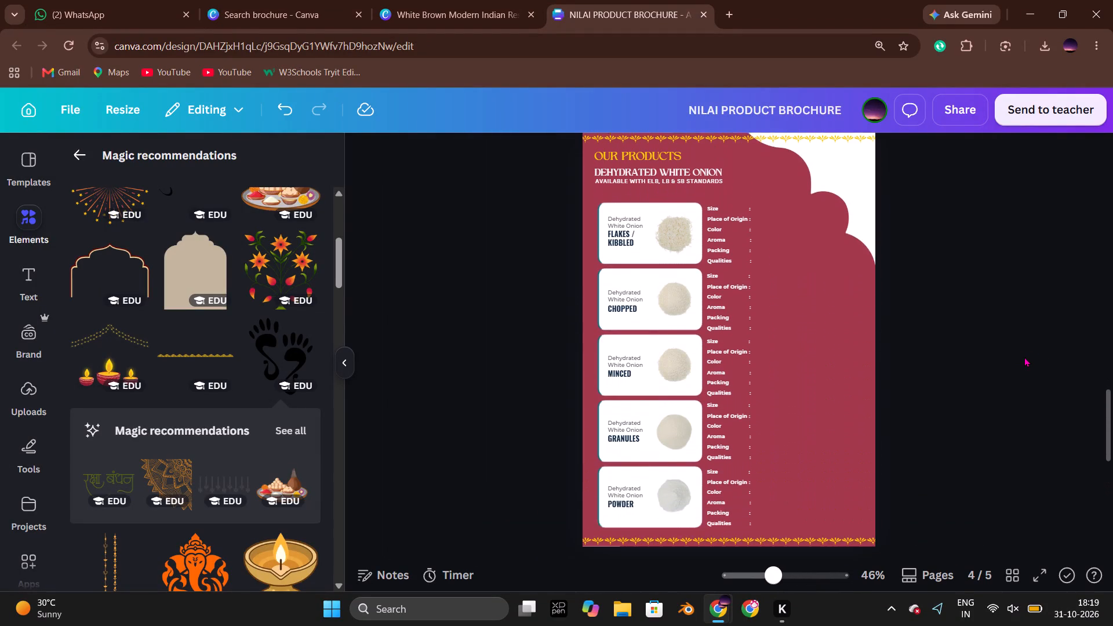
{"action": "scroll", "coordinate": [1024, 356], "scroll_direction": "down", "scroll_amount": 5}
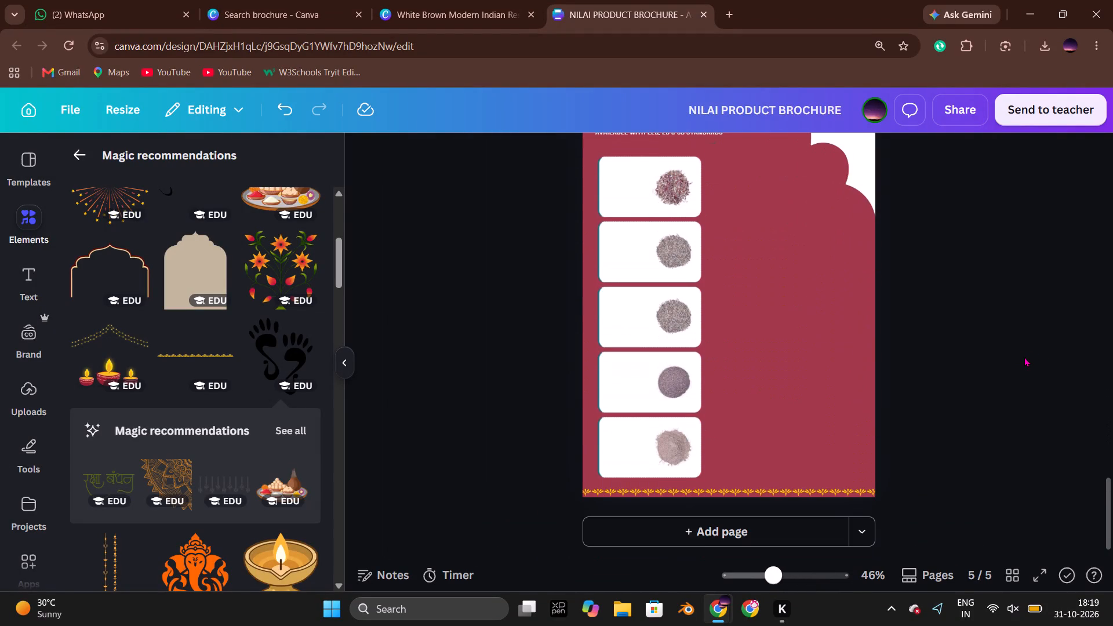
{"action": "scroll", "coordinate": [1024, 356], "scroll_direction": "up", "scroll_amount": 2}
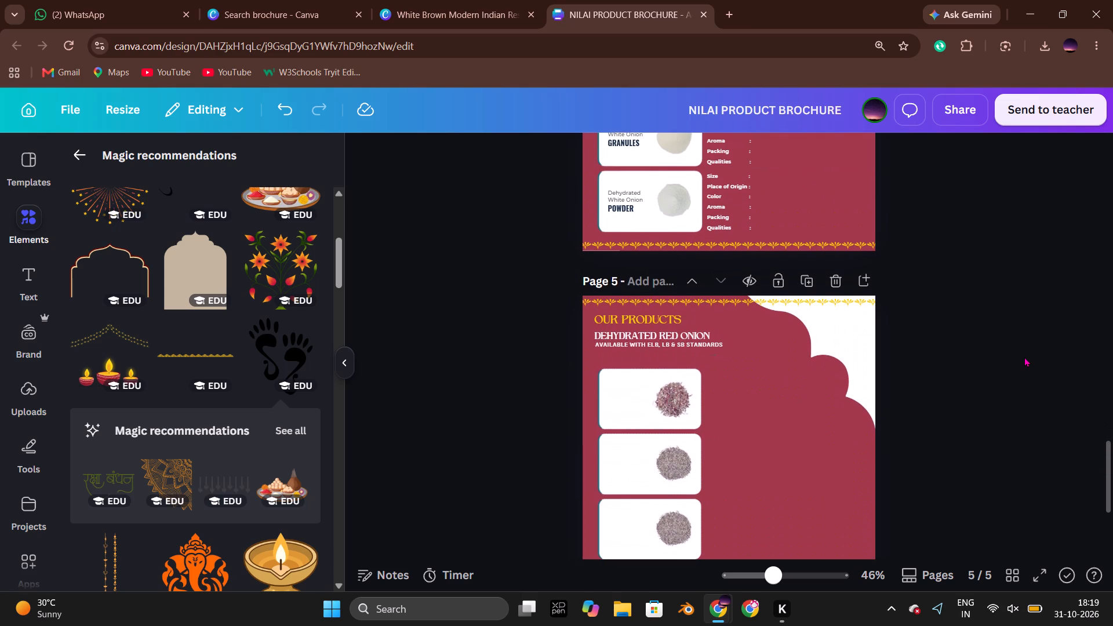
{"action": "scroll", "coordinate": [1024, 356], "scroll_direction": "up", "scroll_amount": 4}
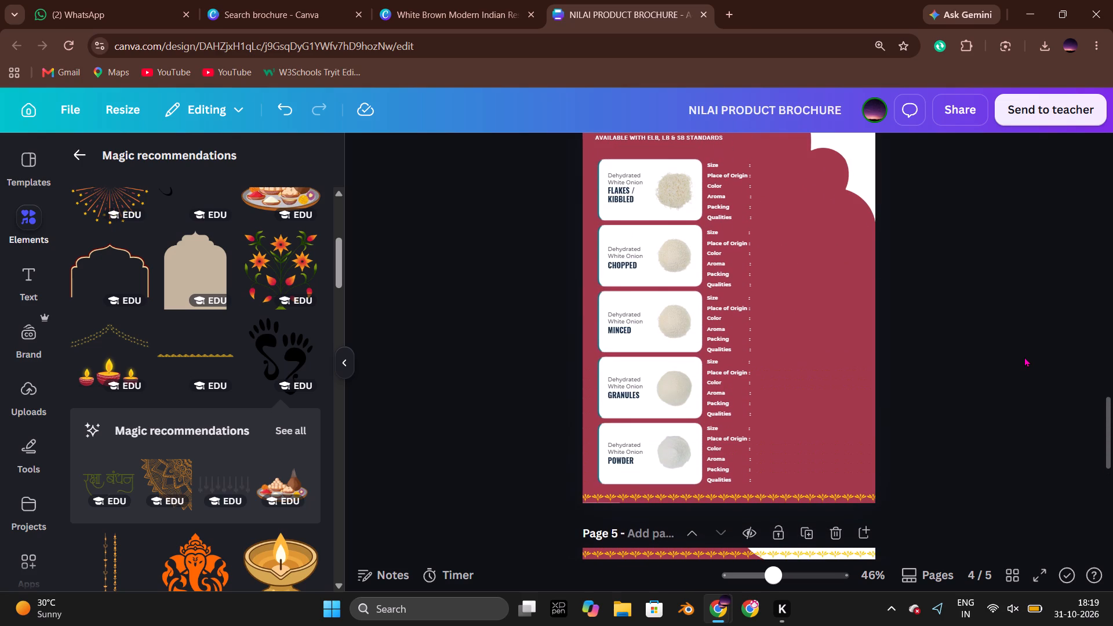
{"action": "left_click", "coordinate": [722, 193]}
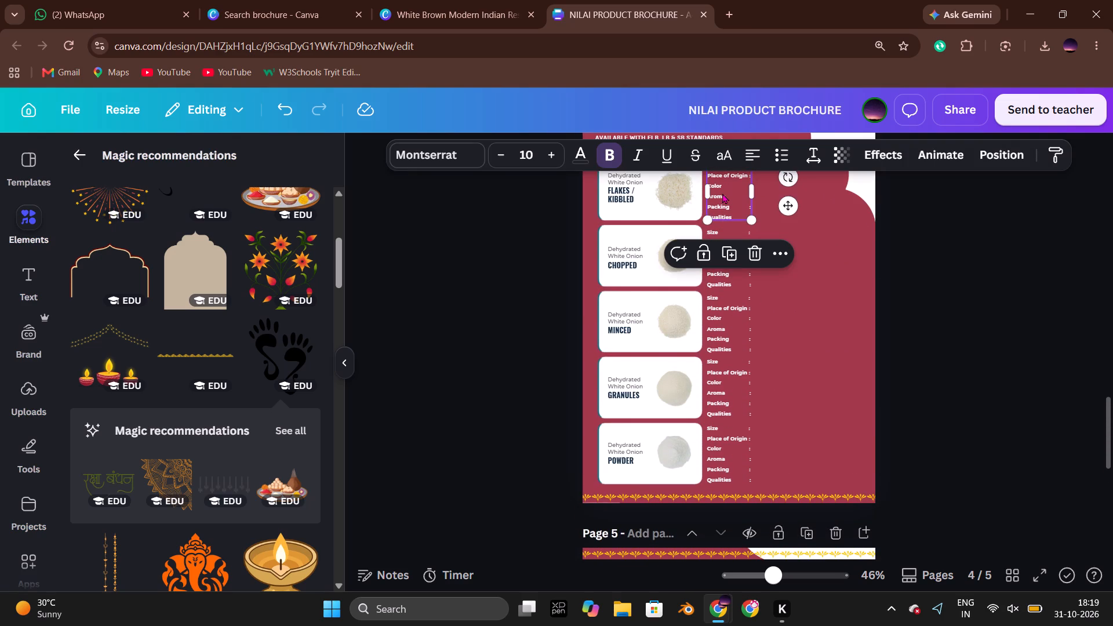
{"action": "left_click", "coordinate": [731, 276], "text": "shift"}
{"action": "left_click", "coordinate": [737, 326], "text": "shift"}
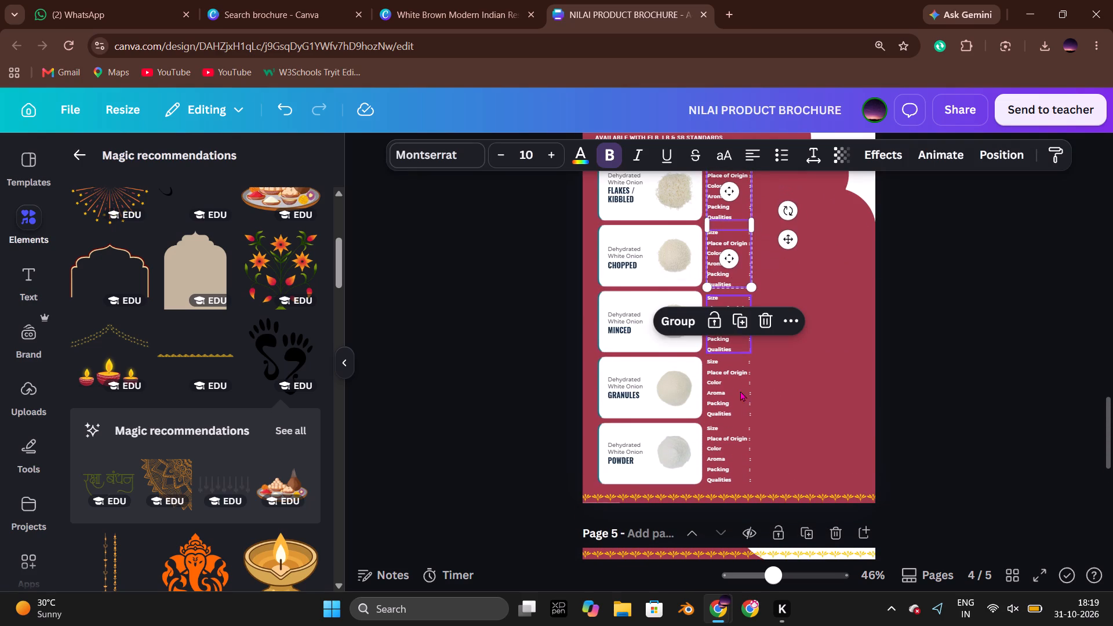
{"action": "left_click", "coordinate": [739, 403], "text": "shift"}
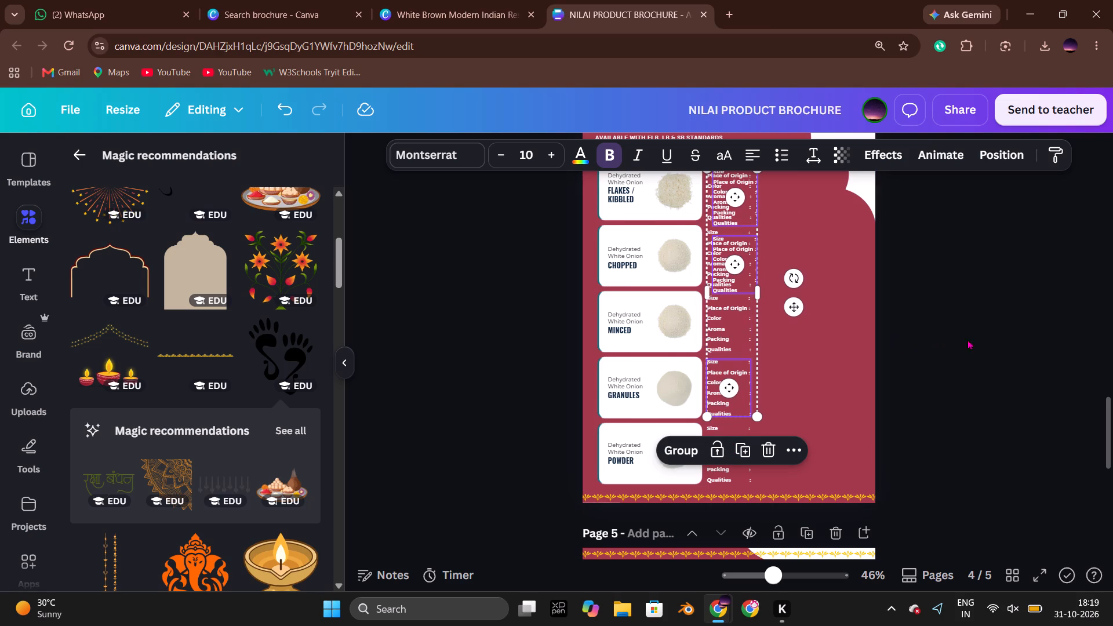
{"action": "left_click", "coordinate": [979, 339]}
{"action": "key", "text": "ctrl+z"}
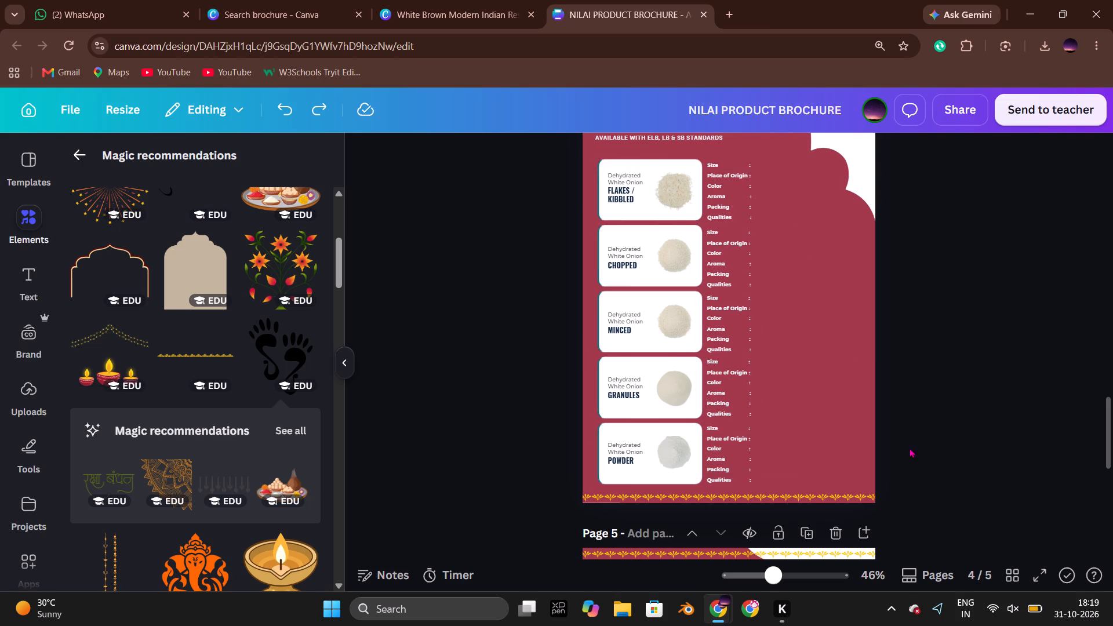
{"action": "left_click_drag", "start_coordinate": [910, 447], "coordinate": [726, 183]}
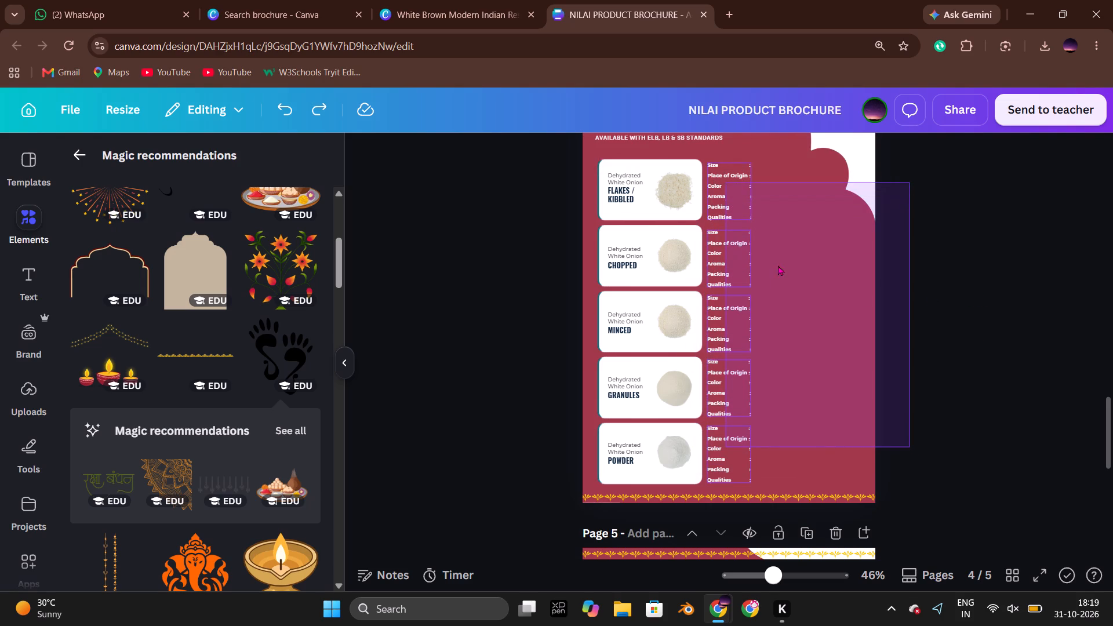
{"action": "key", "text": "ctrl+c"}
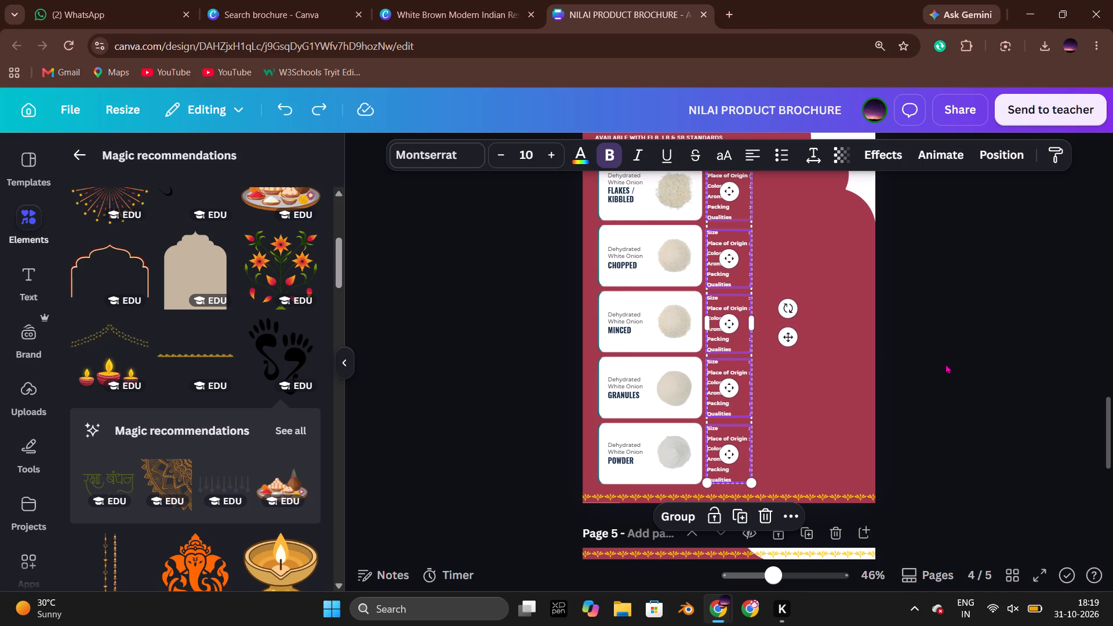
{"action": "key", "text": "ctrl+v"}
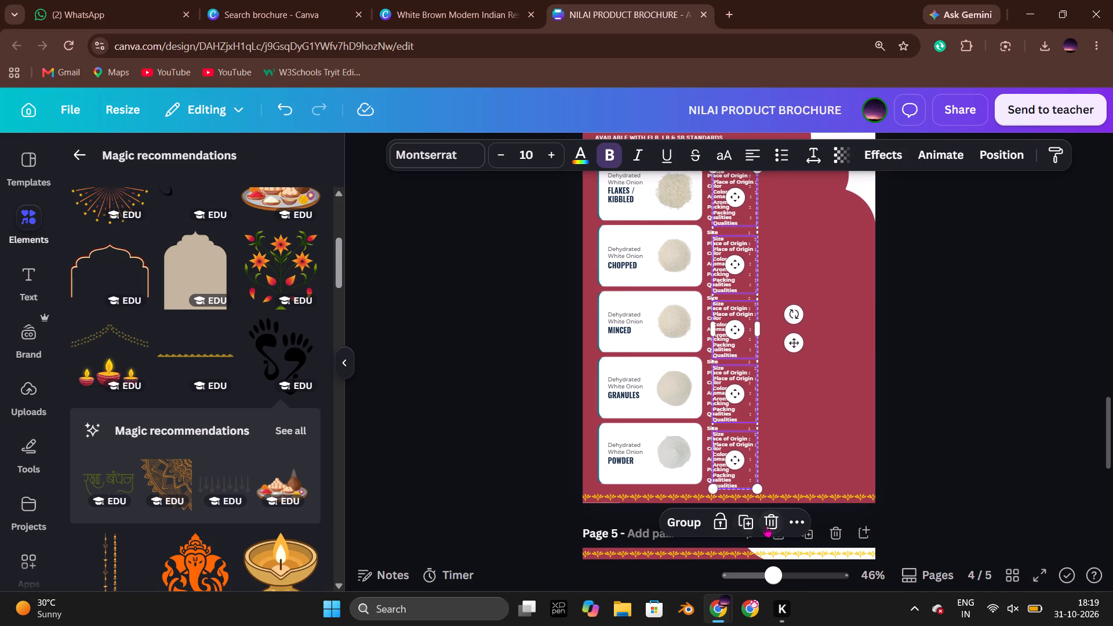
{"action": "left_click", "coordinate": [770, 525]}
Copy the five specification label blocks (Size to Qualities) from page 4 and paste them beside the product cards on page 5.
{"action": "left_click_drag", "start_coordinate": [908, 471], "coordinate": [754, 291]}
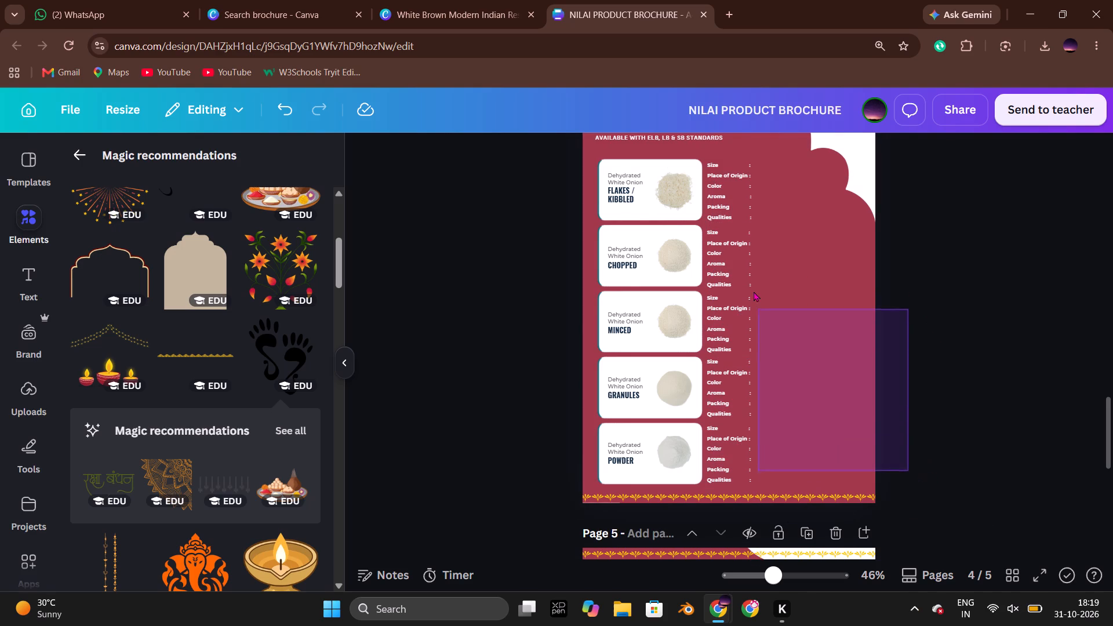
{"action": "left_click_drag", "start_coordinate": [754, 291], "coordinate": [733, 190]}
{"action": "key", "text": "ctrl+c"}
{"action": "left_click", "coordinate": [938, 384]}
{"action": "scroll", "coordinate": [939, 384], "scroll_direction": "down", "scroll_amount": 4}
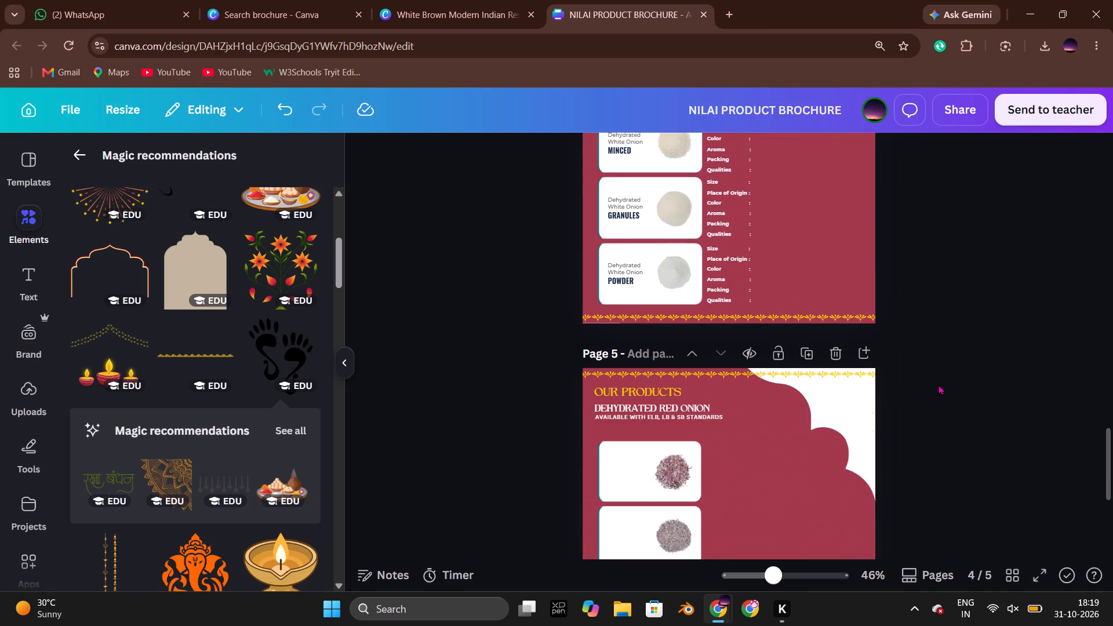
{"action": "scroll", "coordinate": [933, 400], "scroll_direction": "down", "scroll_amount": 3}
{"action": "left_click", "coordinate": [808, 382]}
{"action": "key", "text": "ctrl+v"}
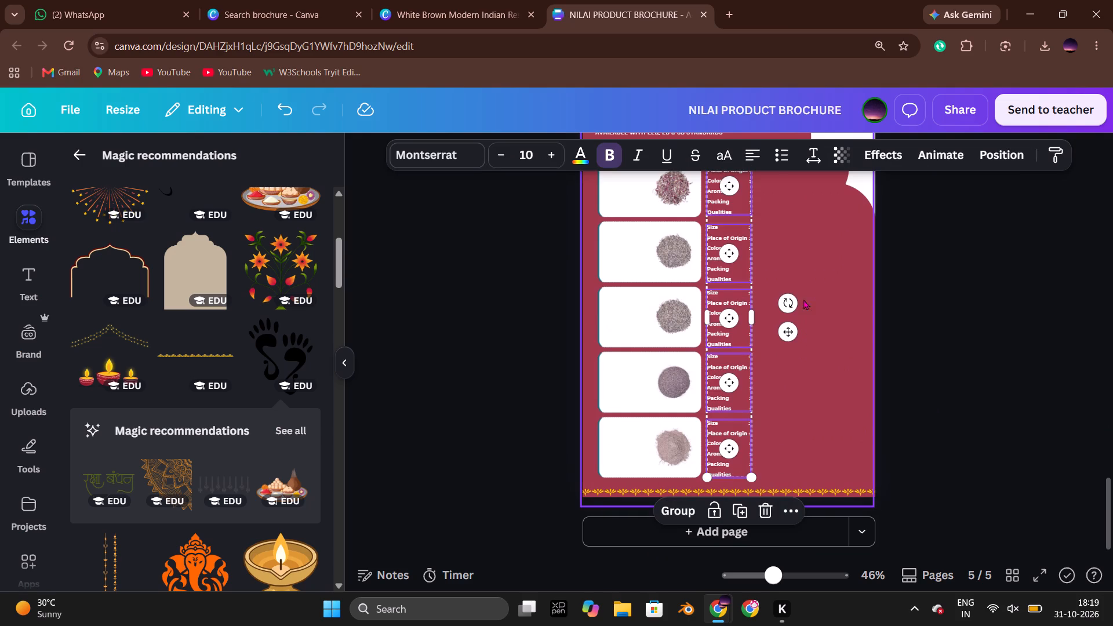
{"action": "left_click", "coordinate": [1035, 338]}
{"action": "scroll", "coordinate": [875, 429], "scroll_direction": "down", "scroll_amount": 1}
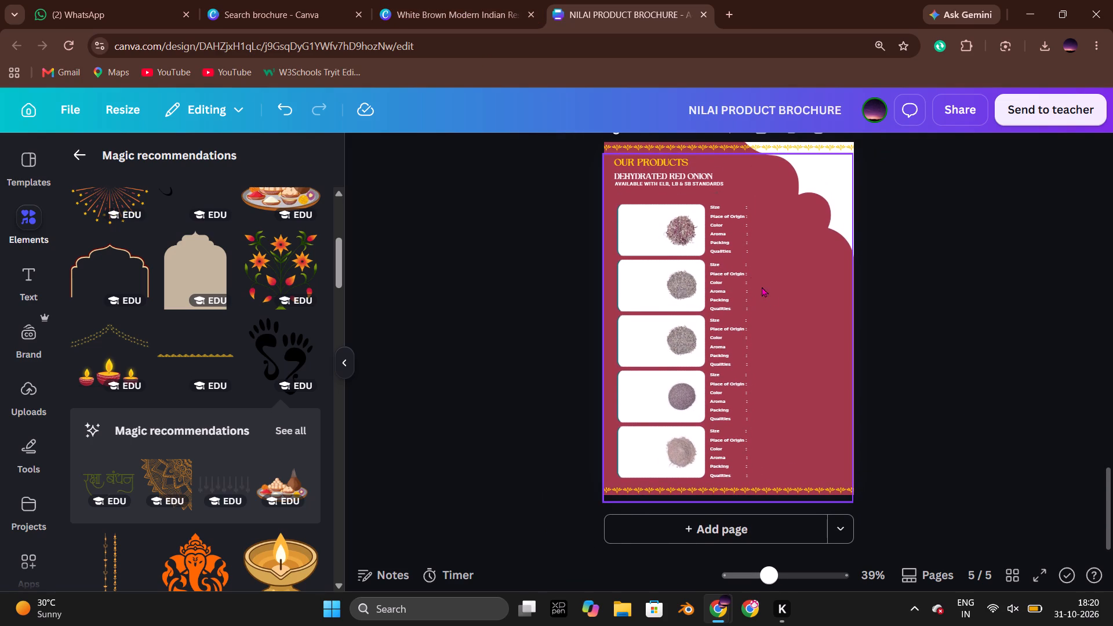
Switch to the Nagwade-Global-Product-Catalog.pdf design and bring up its Dehydrated Red Onion page.
{"action": "left_click", "coordinate": [501, 10]}
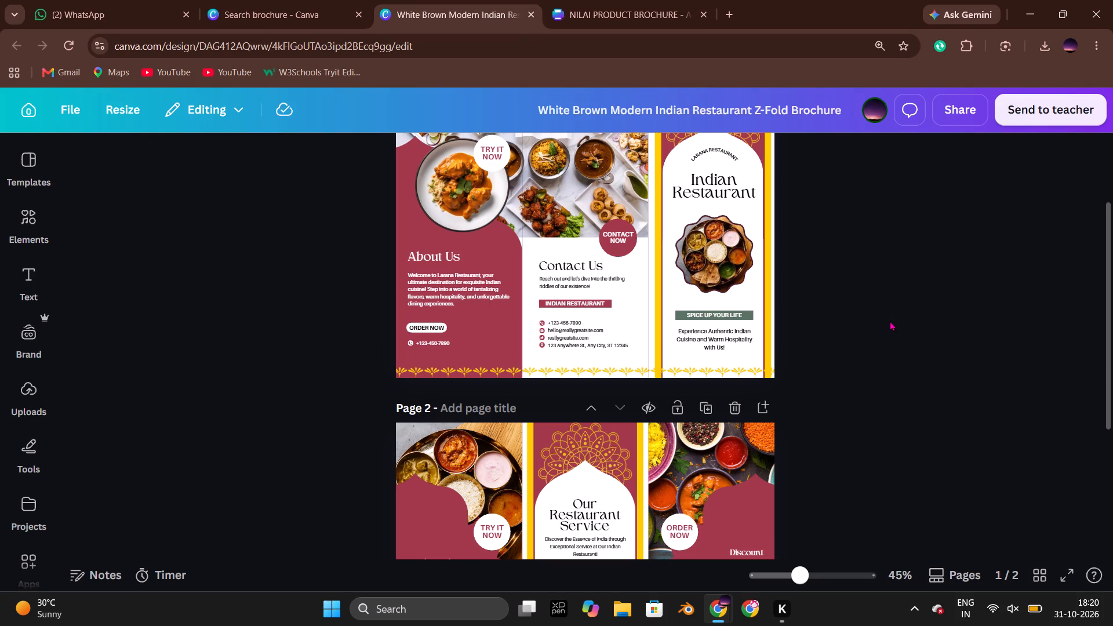
{"action": "left_click", "coordinate": [628, 0]}
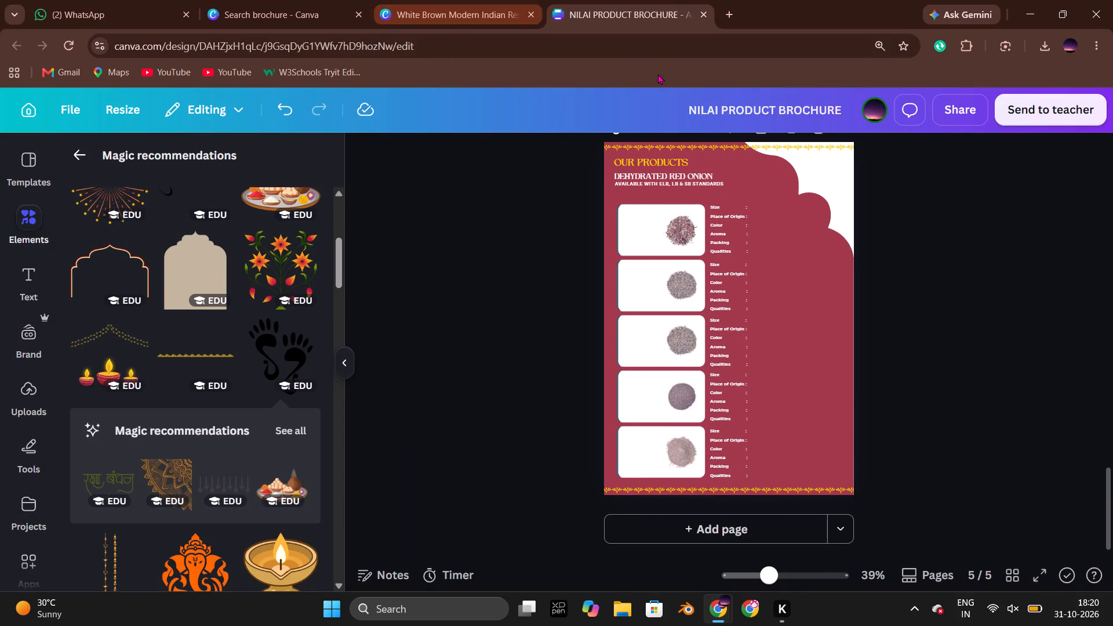
{"action": "key", "text": "alt+Tab"}
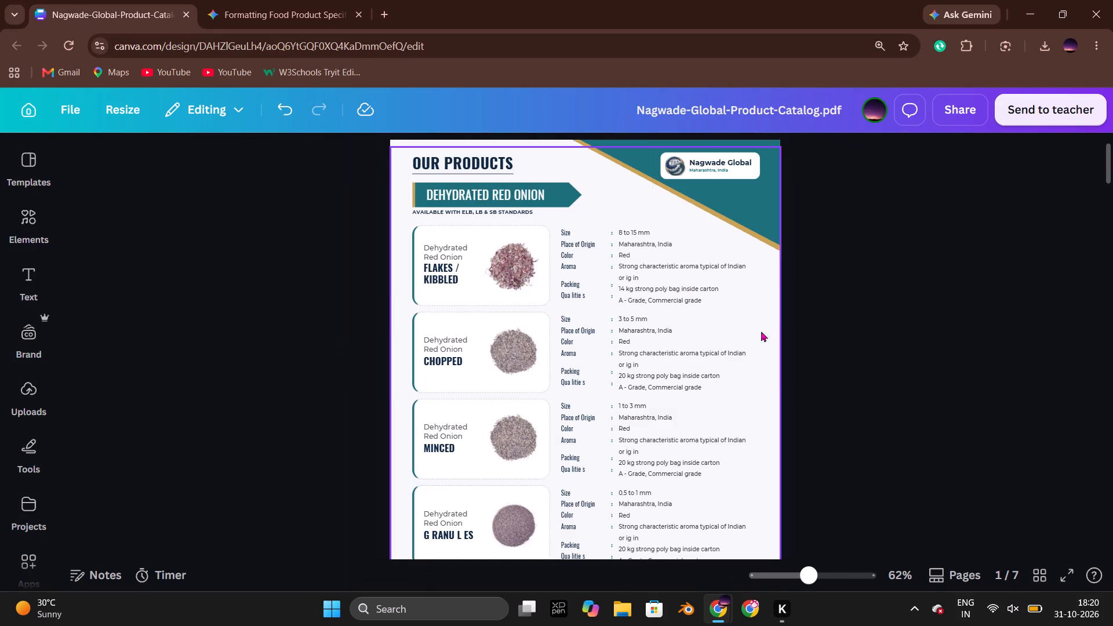
{"action": "scroll", "coordinate": [962, 417], "scroll_direction": "up", "scroll_amount": 2}
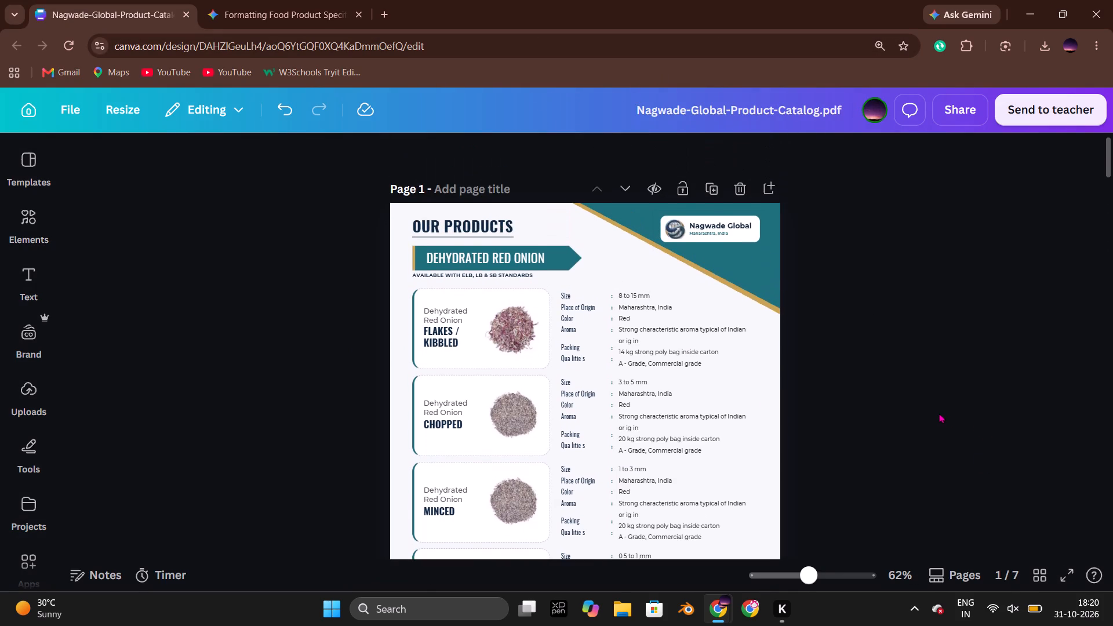
{"action": "scroll", "coordinate": [939, 413], "scroll_direction": "down", "scroll_amount": 1}
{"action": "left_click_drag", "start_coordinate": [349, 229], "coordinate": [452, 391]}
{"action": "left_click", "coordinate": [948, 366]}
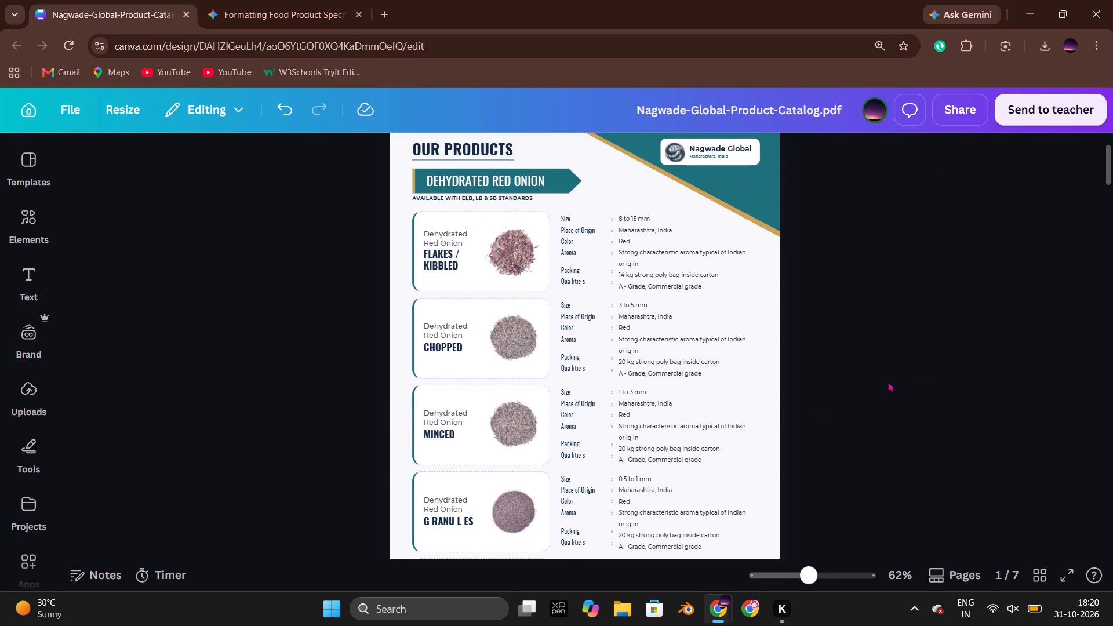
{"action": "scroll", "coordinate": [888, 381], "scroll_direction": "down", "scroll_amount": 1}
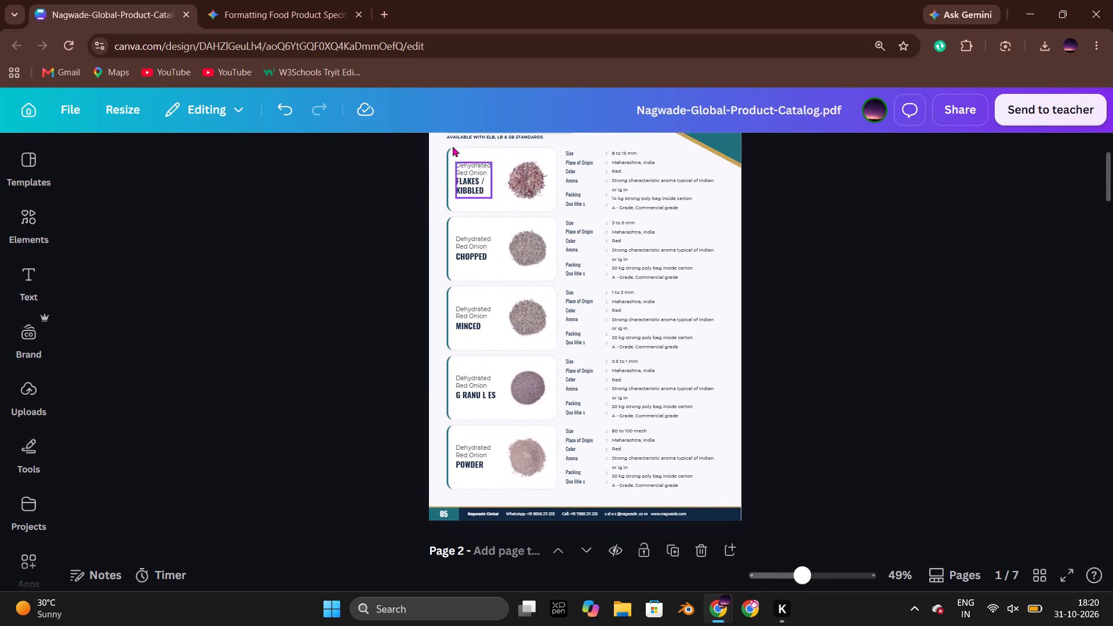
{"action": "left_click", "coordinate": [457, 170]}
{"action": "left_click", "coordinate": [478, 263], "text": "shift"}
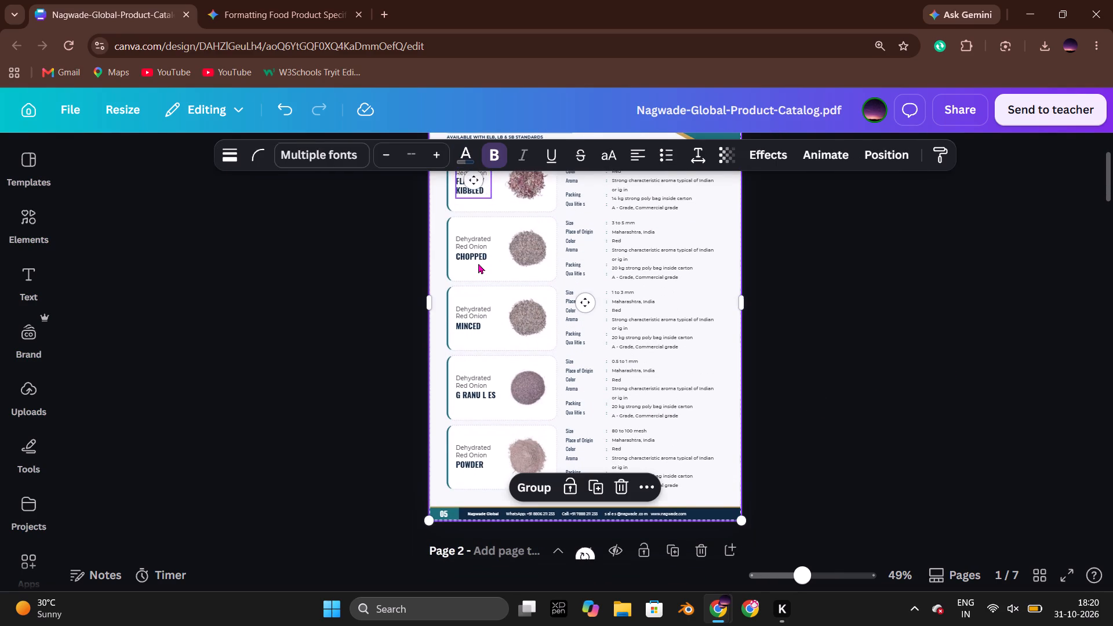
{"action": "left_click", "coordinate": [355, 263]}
Copy the five Dehydrated Red Onion product names, Flakes / Kibbled through Powder, from the catalog onto page 5 of the NILAI brochure.
{"action": "left_click", "coordinate": [477, 190], "text": "shift"}
{"action": "left_click", "coordinate": [470, 246], "text": "shift"}
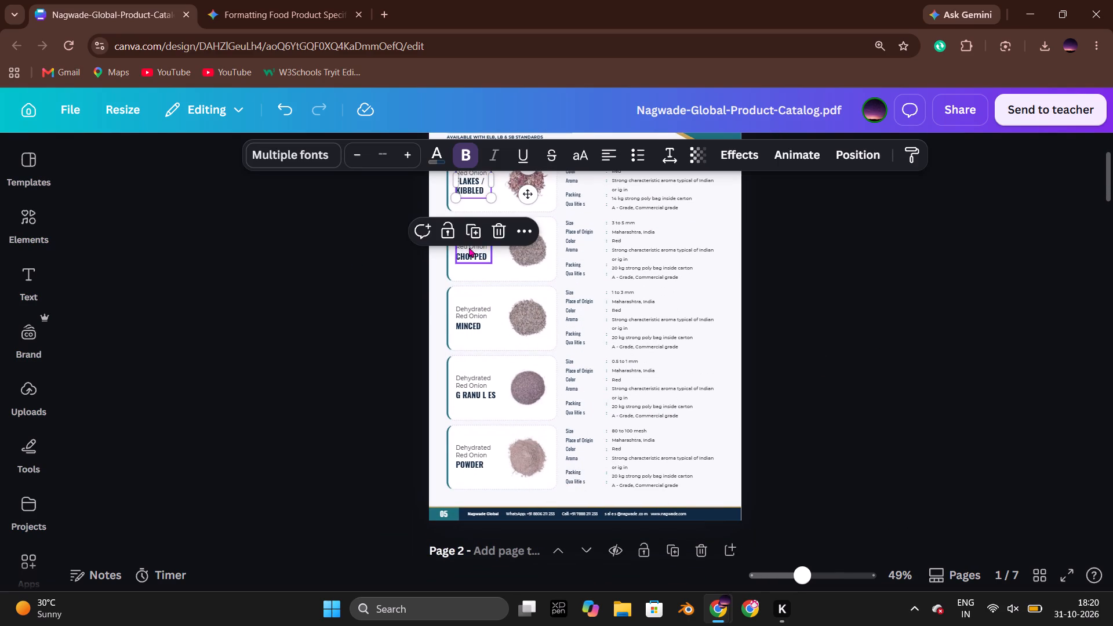
{"action": "left_click", "coordinate": [467, 322], "text": "shift"}
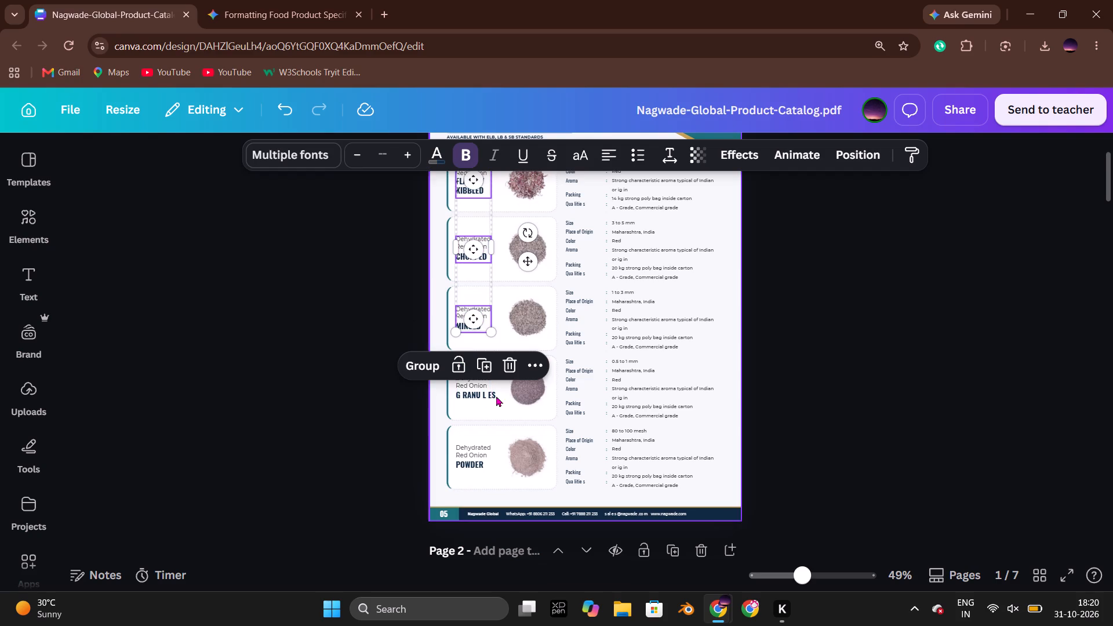
{"action": "left_click", "coordinate": [480, 394], "text": "shift"}
{"action": "left_click", "coordinate": [471, 467], "text": "shift"}
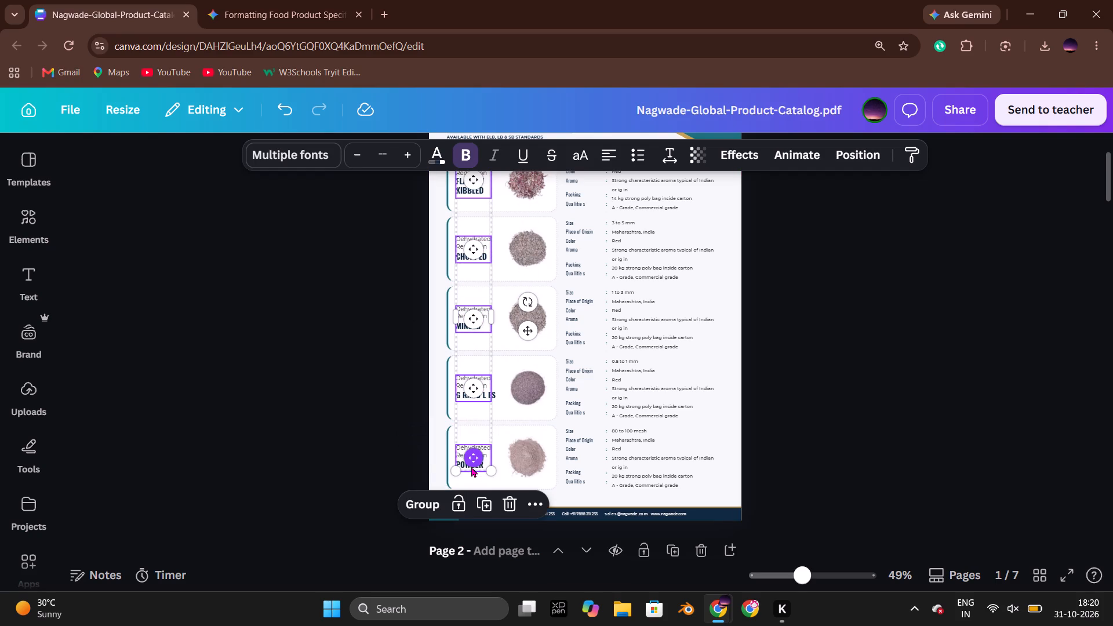
{"action": "key", "text": "ctrl+c"}
{"action": "key", "text": "alt+Tab"}
{"action": "key", "text": "ctrl+v"}
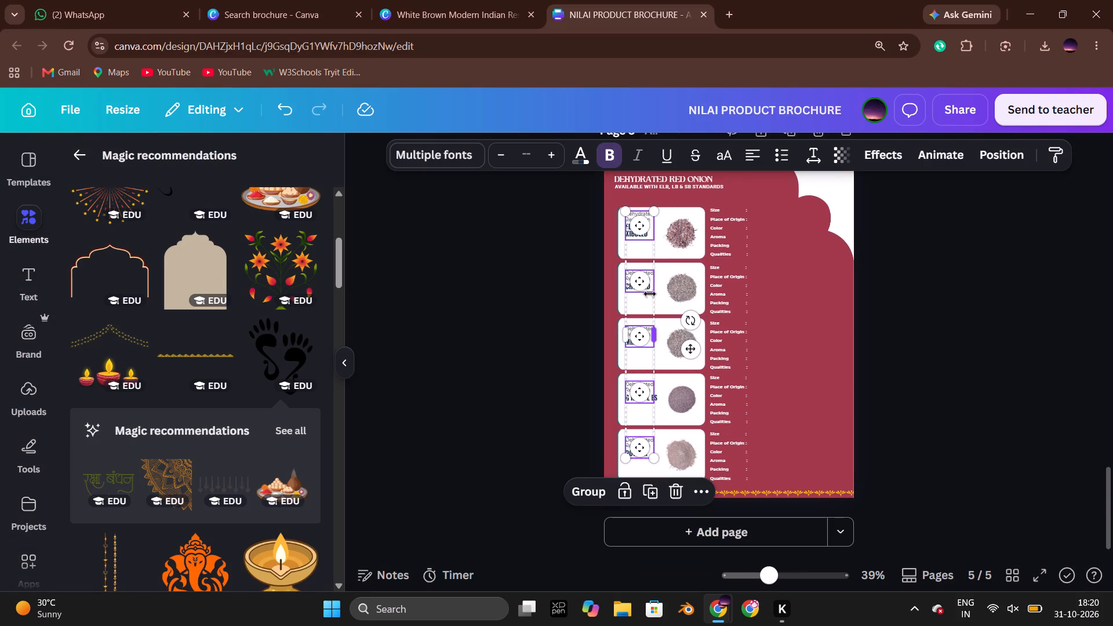
{"action": "left_click", "coordinate": [643, 278]}
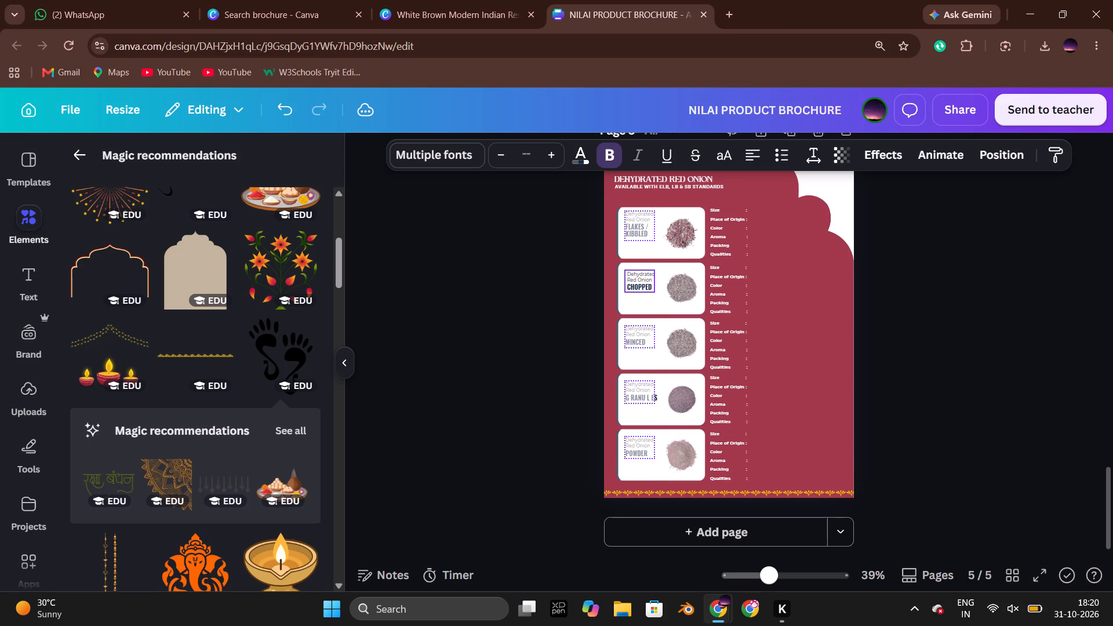
{"action": "left_click", "coordinate": [911, 312]}
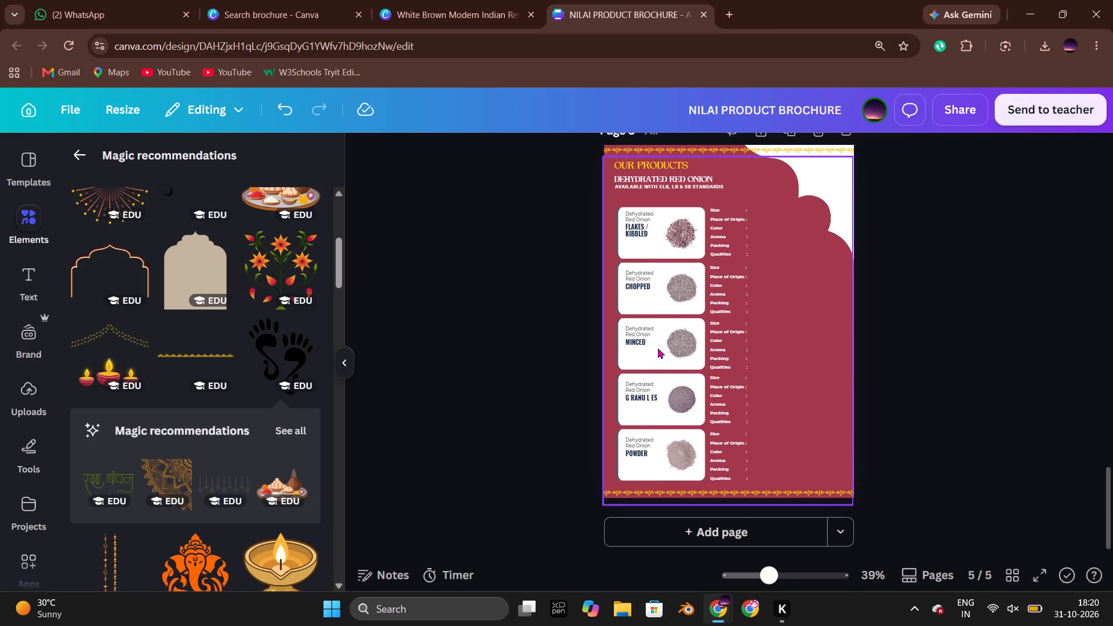
Move the five Dehydrated Red Onion product names on page 5 slightly down so they sit vertically centred in their cards.
{"action": "left_click", "coordinate": [602, 174]}
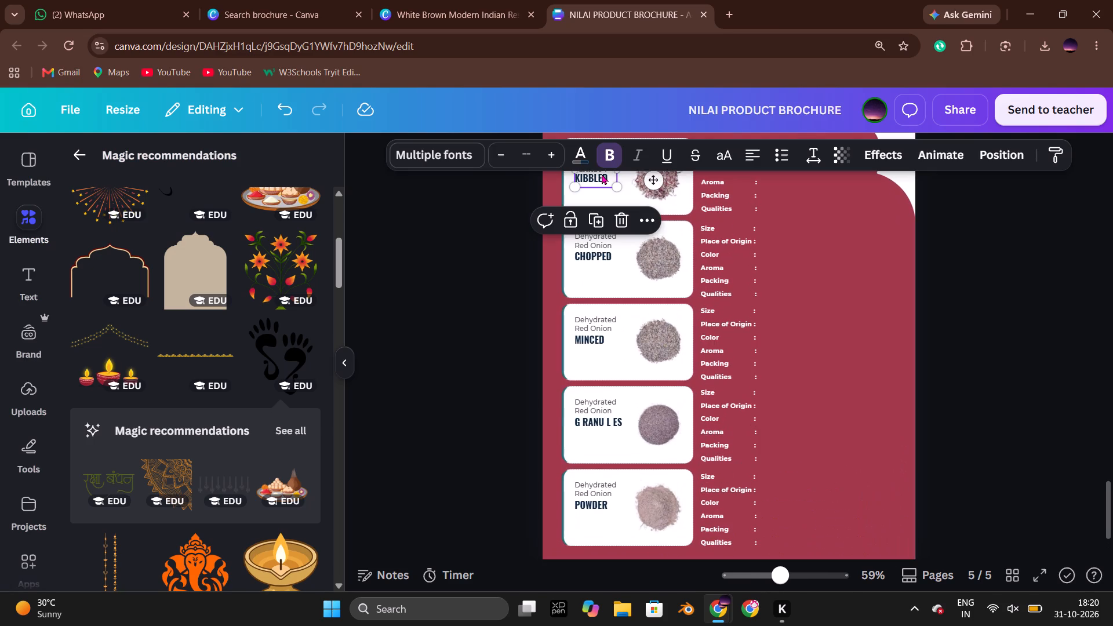
{"action": "left_click_drag", "start_coordinate": [595, 173], "coordinate": [595, 184]}
{"action": "left_click", "coordinate": [548, 201]}
{"action": "scroll", "coordinate": [561, 209], "scroll_direction": "up", "scroll_amount": 1}
{"action": "scroll", "coordinate": [610, 236], "scroll_direction": "up", "scroll_amount": 1}
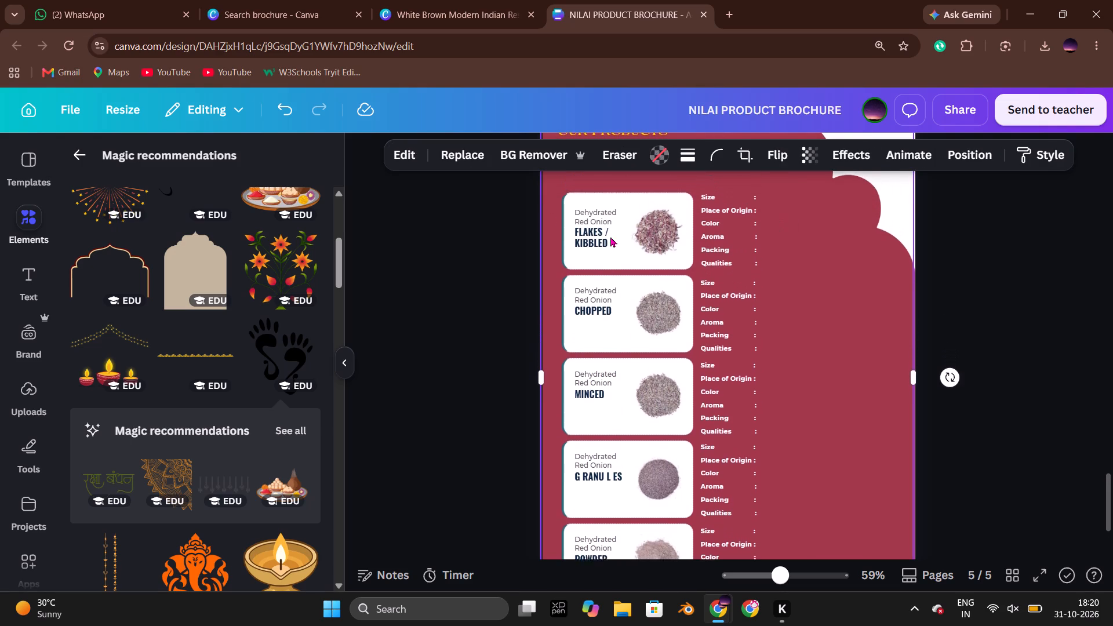
{"action": "scroll", "coordinate": [610, 236], "scroll_direction": "up", "scroll_amount": 1}
{"action": "left_click_drag", "start_coordinate": [591, 308], "coordinate": [590, 318]}
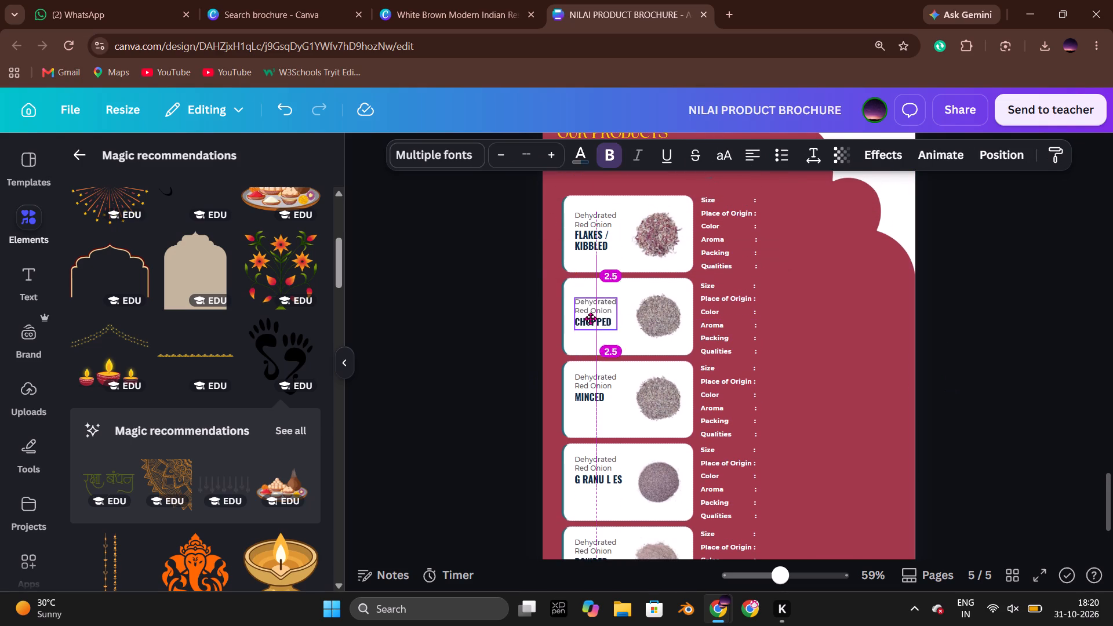
{"action": "left_click_drag", "start_coordinate": [590, 318], "coordinate": [591, 321]}
{"action": "scroll", "coordinate": [592, 321], "scroll_direction": "down", "scroll_amount": 1}
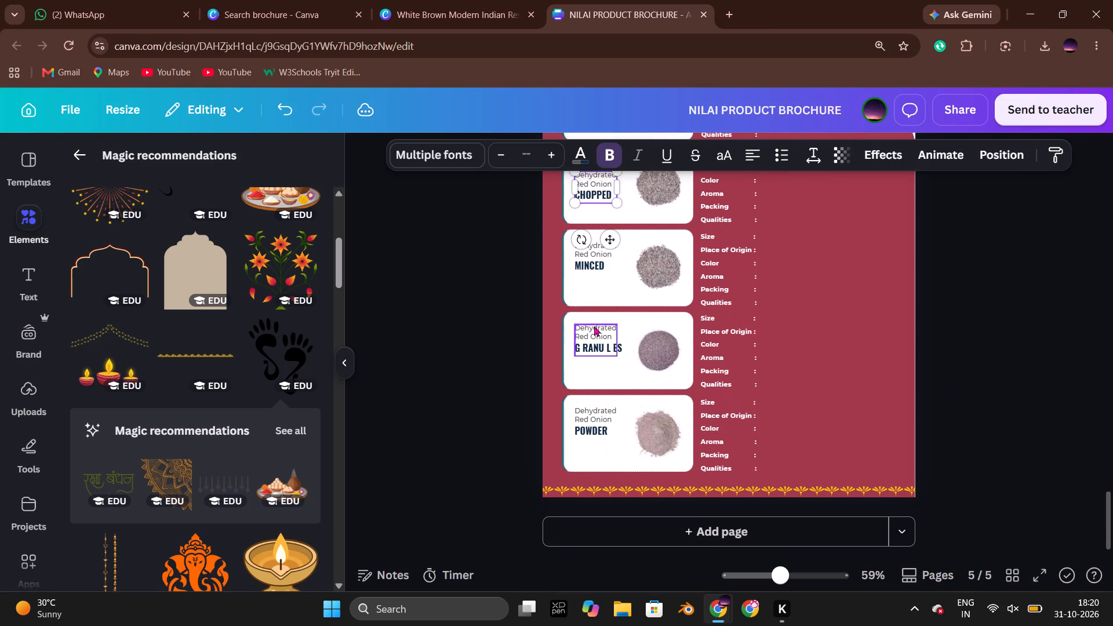
{"action": "left_click_drag", "start_coordinate": [591, 253], "coordinate": [592, 266]}
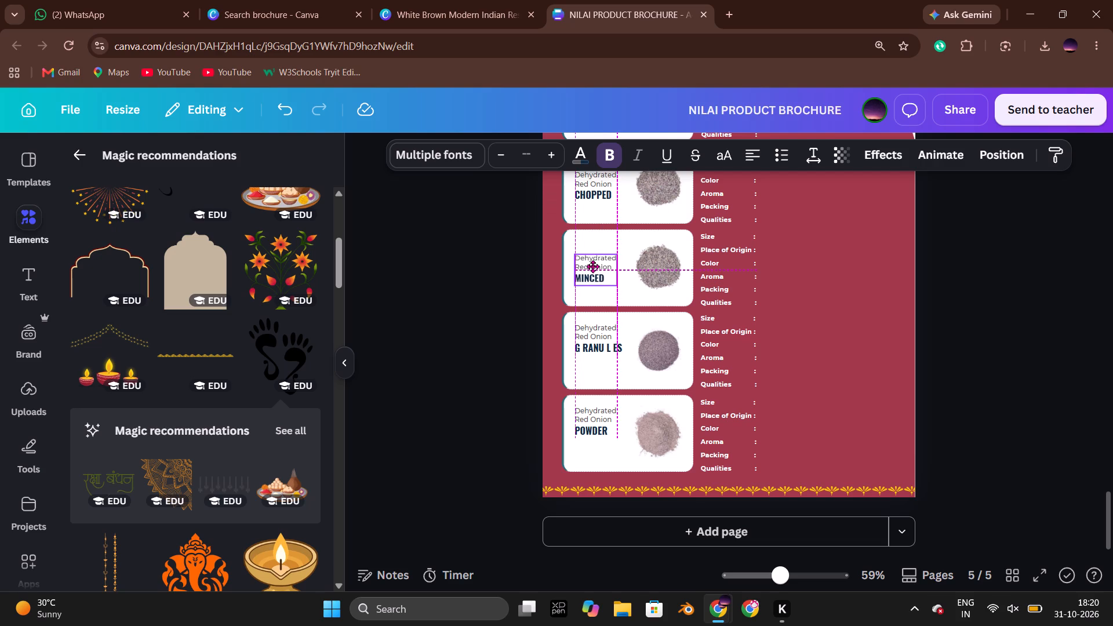
{"action": "left_click_drag", "start_coordinate": [592, 266], "coordinate": [593, 265]}
{"action": "scroll", "coordinate": [599, 289], "scroll_direction": "down", "scroll_amount": 2}
{"action": "left_click_drag", "start_coordinate": [594, 340], "coordinate": [594, 345]}
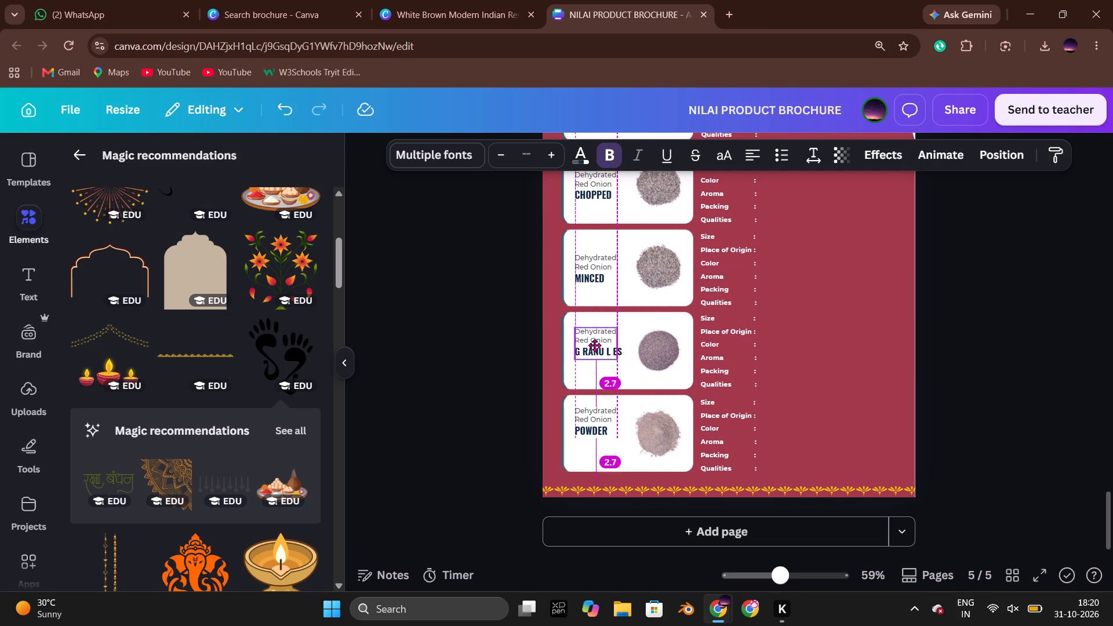
{"action": "left_click_drag", "start_coordinate": [594, 345], "coordinate": [594, 352]}
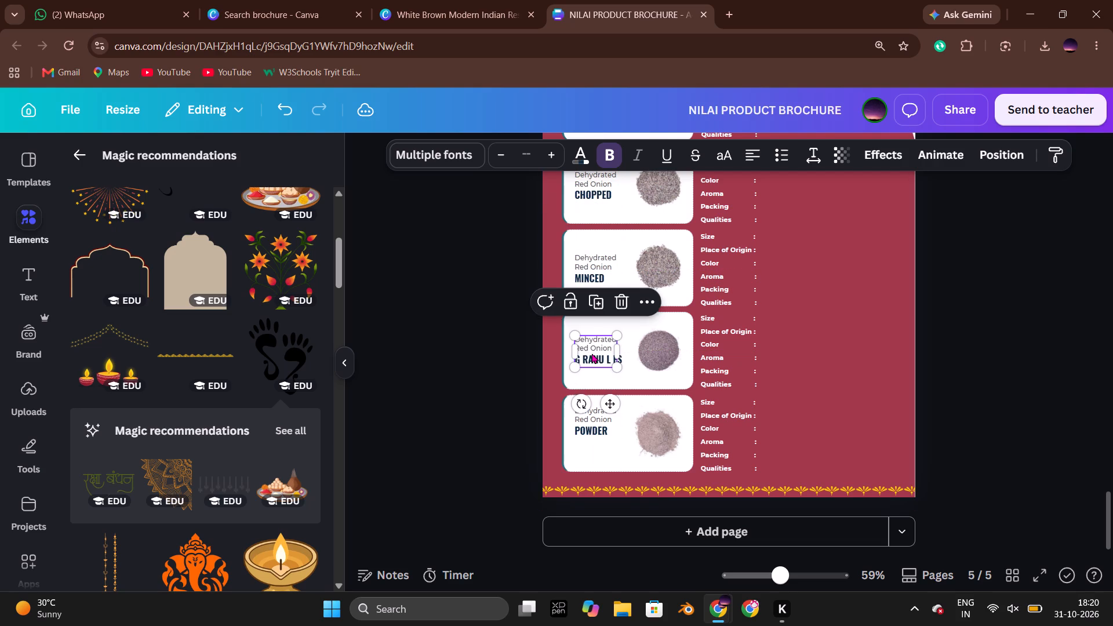
{"action": "left_click_drag", "start_coordinate": [596, 425], "coordinate": [596, 436]}
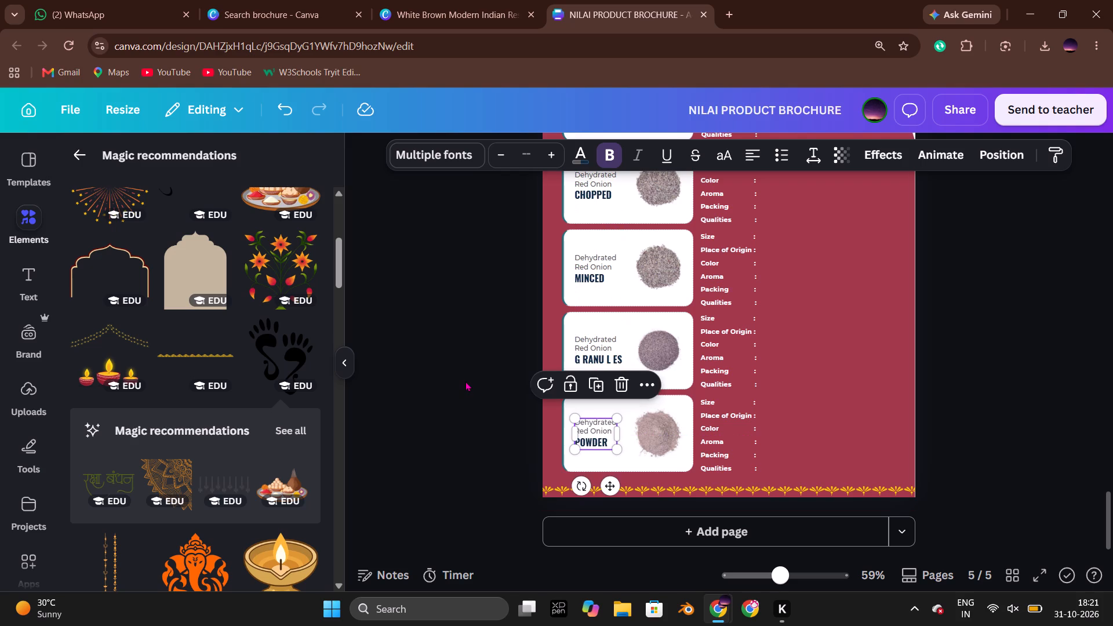
{"action": "left_click", "coordinate": [465, 381]}
Remove the stray spaces in the fourth card's product name so that it reads GRANULES.
{"action": "double_click", "coordinate": [599, 362]}
{"action": "left_click", "coordinate": [601, 361]}
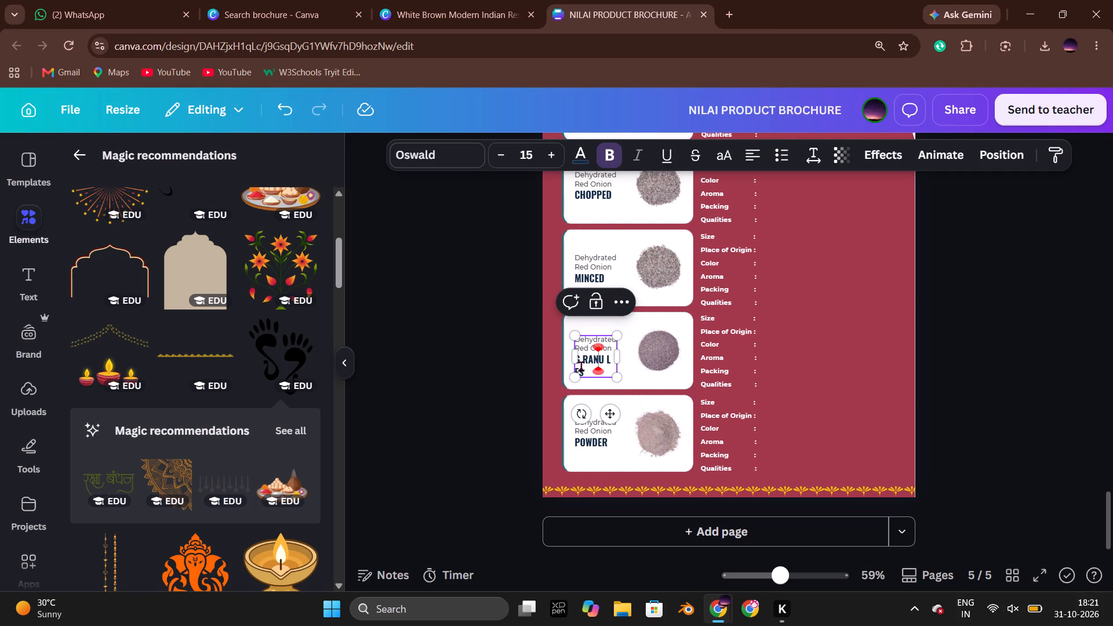
{"action": "left_click", "coordinate": [583, 362]}
{"action": "key", "text": "BackSpace"}
{"action": "left_click", "coordinate": [474, 352]}
{"action": "double_click", "coordinate": [595, 356]}
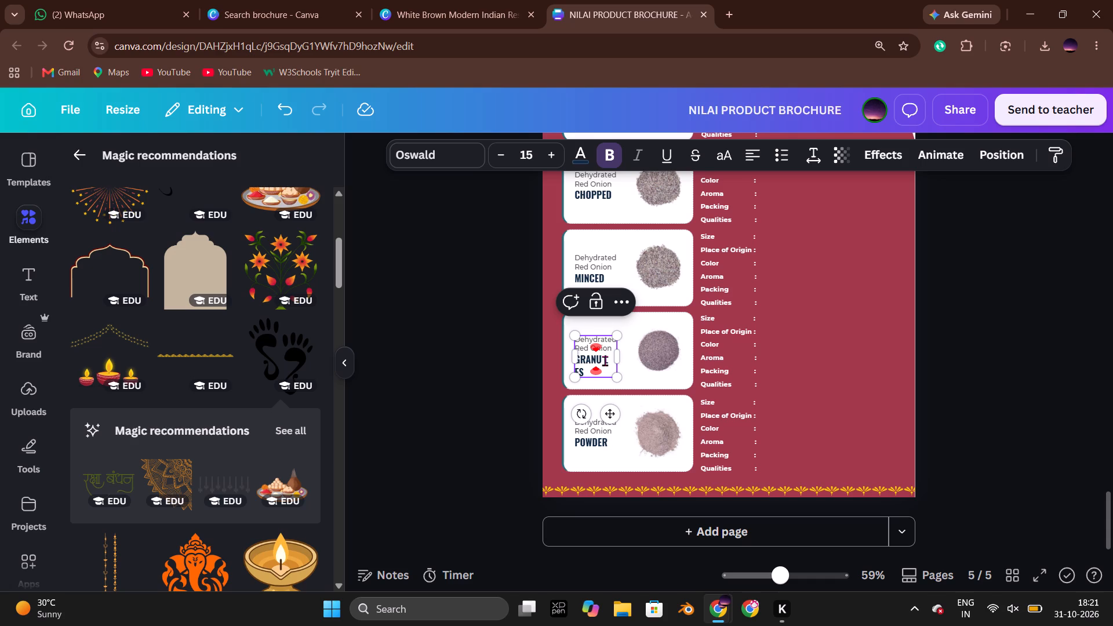
{"action": "left_click", "coordinate": [605, 361]}
{"action": "key", "text": "BackSpace"}
{"action": "key", "text": "Right"}
{"action": "key", "text": "Down"}
{"action": "key", "text": "Left"}
{"action": "key", "text": "Left"}
{"action": "key", "text": "BackSpace"}
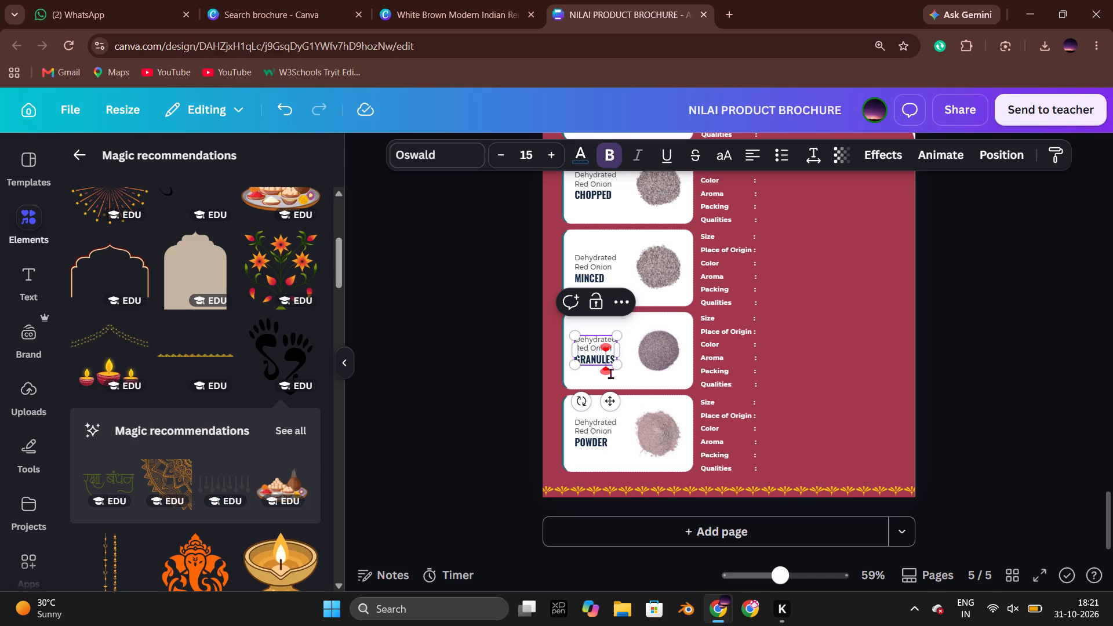
{"action": "key", "text": "space"}
{"action": "key", "text": "BackSpace"}
{"action": "left_click", "coordinate": [493, 330]}
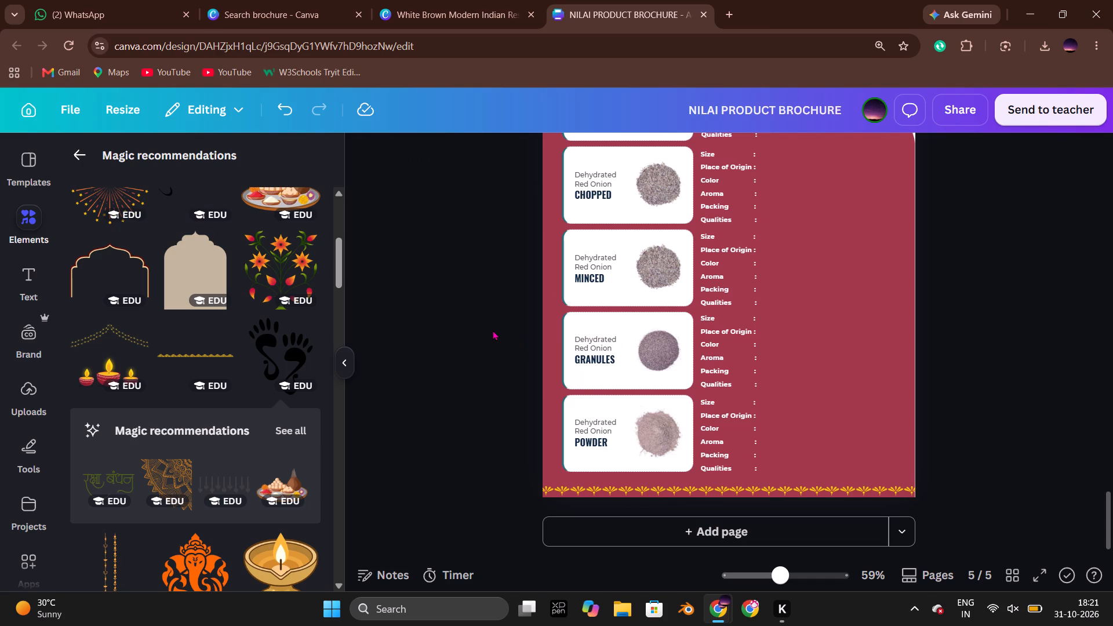
Compare page 5 of the NILAI brochure with the Dehydrated Red Onion page of the Nagwade Global catalog, checking product names and specifications.
{"action": "key", "text": "alt+Tab"}
{"action": "left_click", "coordinate": [857, 286]}
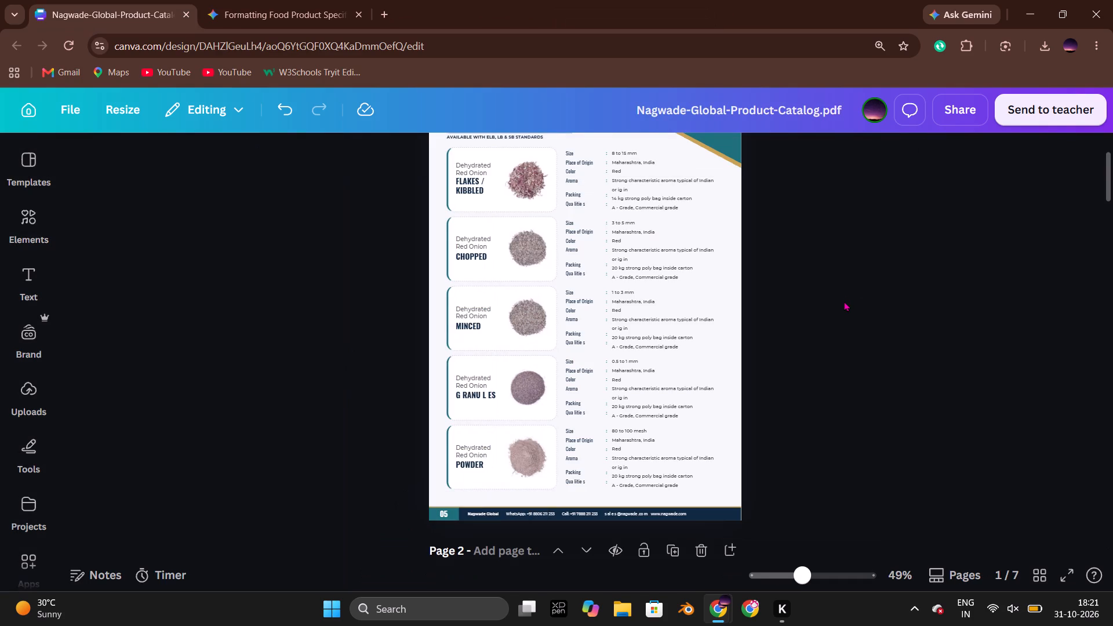
{"action": "key", "text": "alt+Tab"}
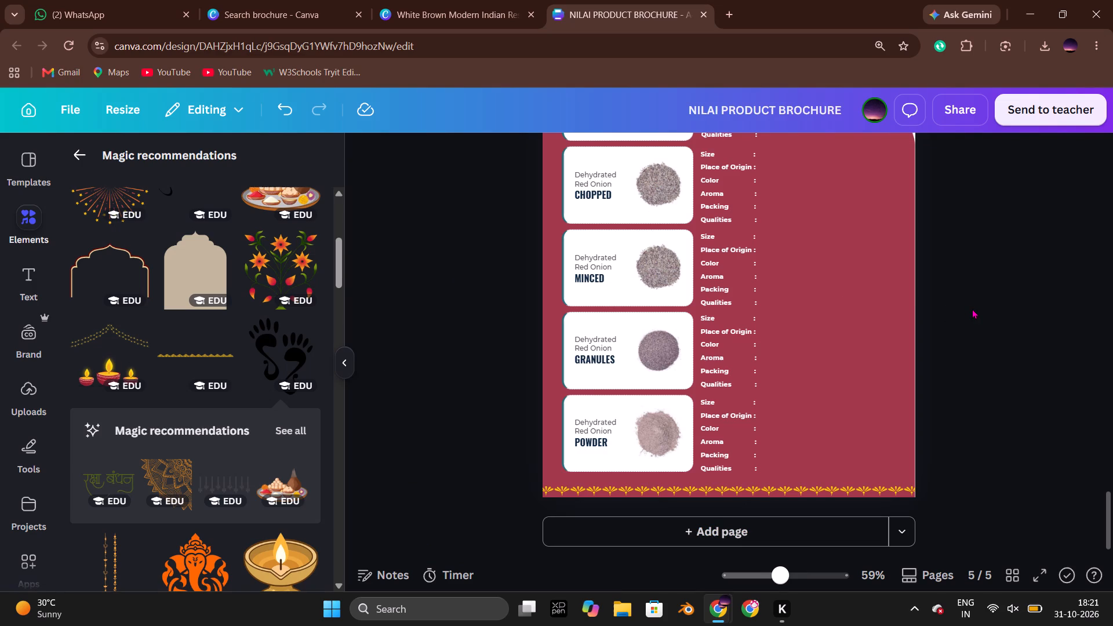
{"action": "key", "text": "alt+Tab"}
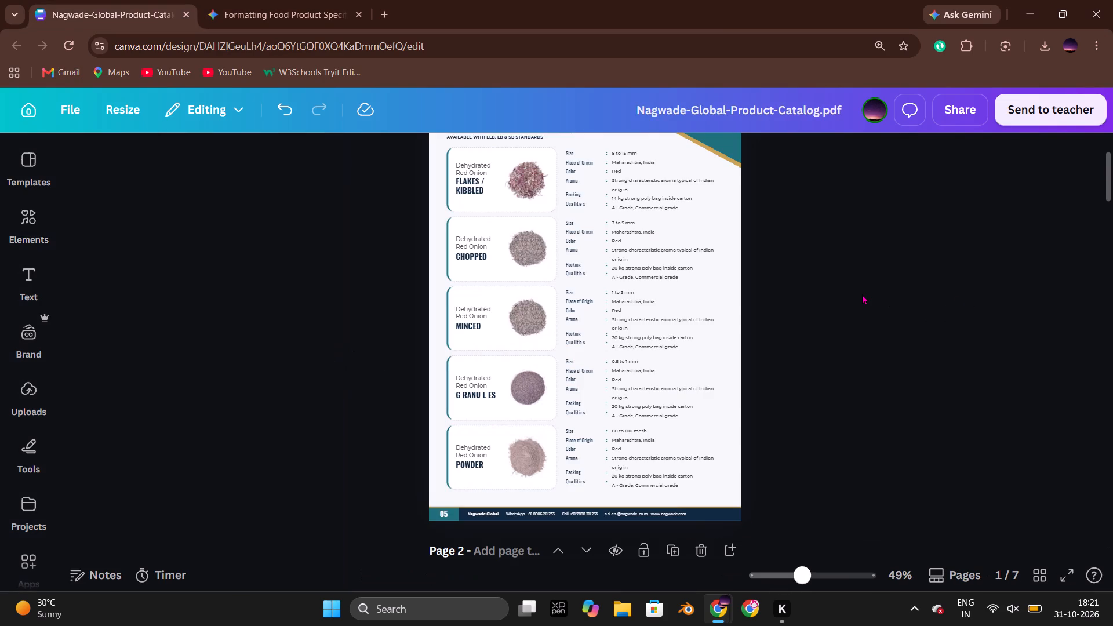
{"action": "key", "text": "alt+Tab"}
{"action": "scroll", "coordinate": [876, 295], "scroll_direction": "up", "scroll_amount": 2}
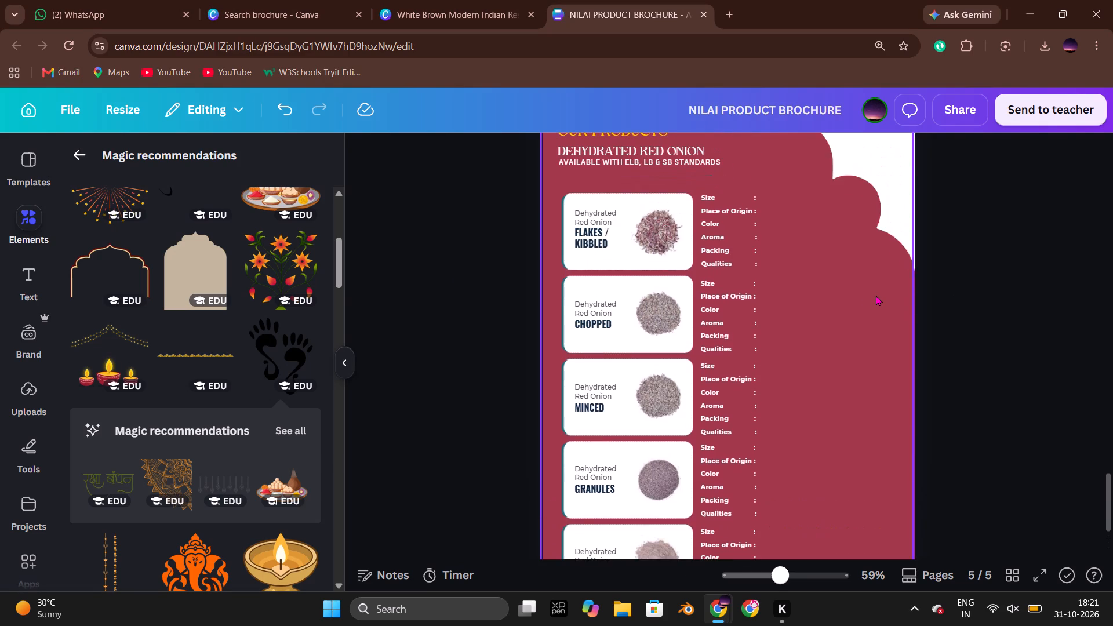
{"action": "scroll", "coordinate": [876, 295], "scroll_direction": "up", "scroll_amount": 2}
{"action": "left_click", "coordinate": [1006, 295]}
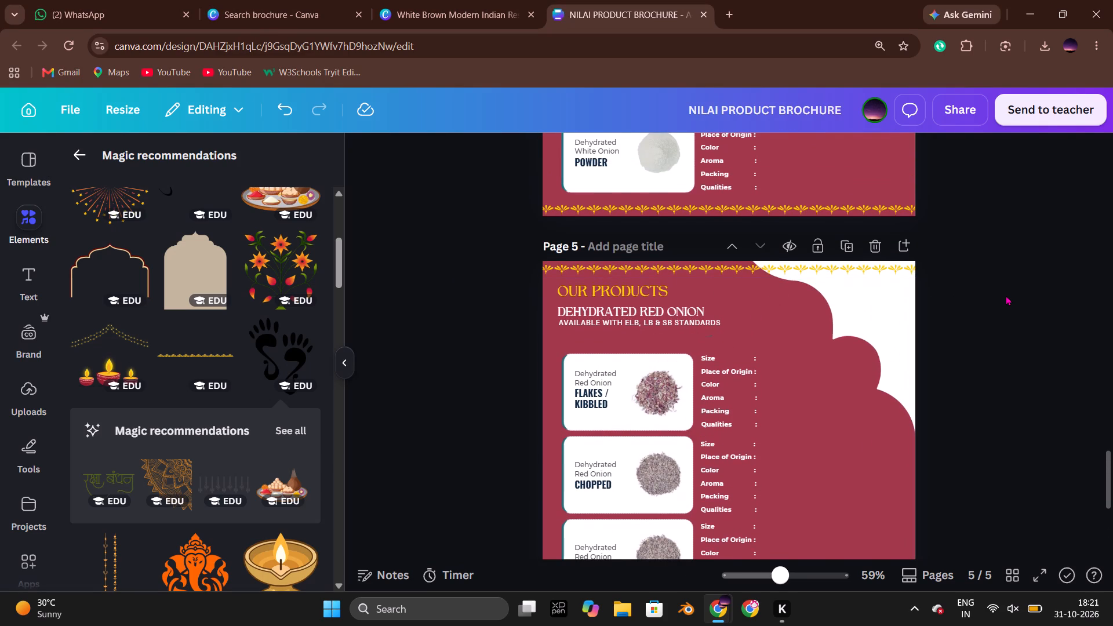
{"action": "key", "text": "alt+Tab"}
{"action": "key", "text": "alt+Tab"}
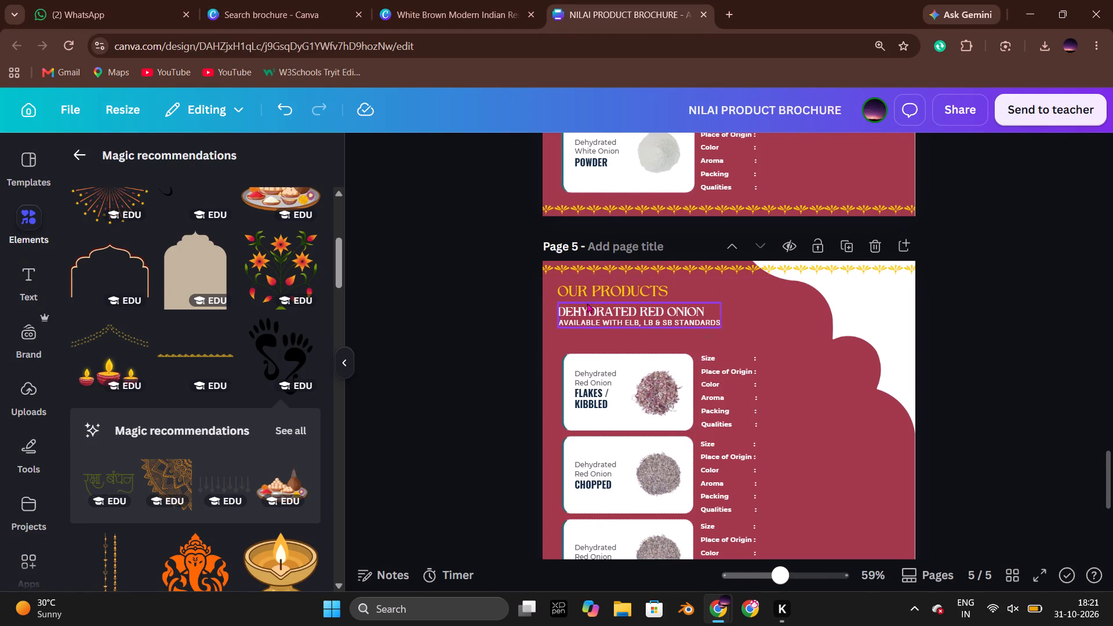
{"action": "left_click", "coordinate": [421, 267]}
{"action": "scroll", "coordinate": [489, 262], "scroll_direction": "down", "scroll_amount": 4}
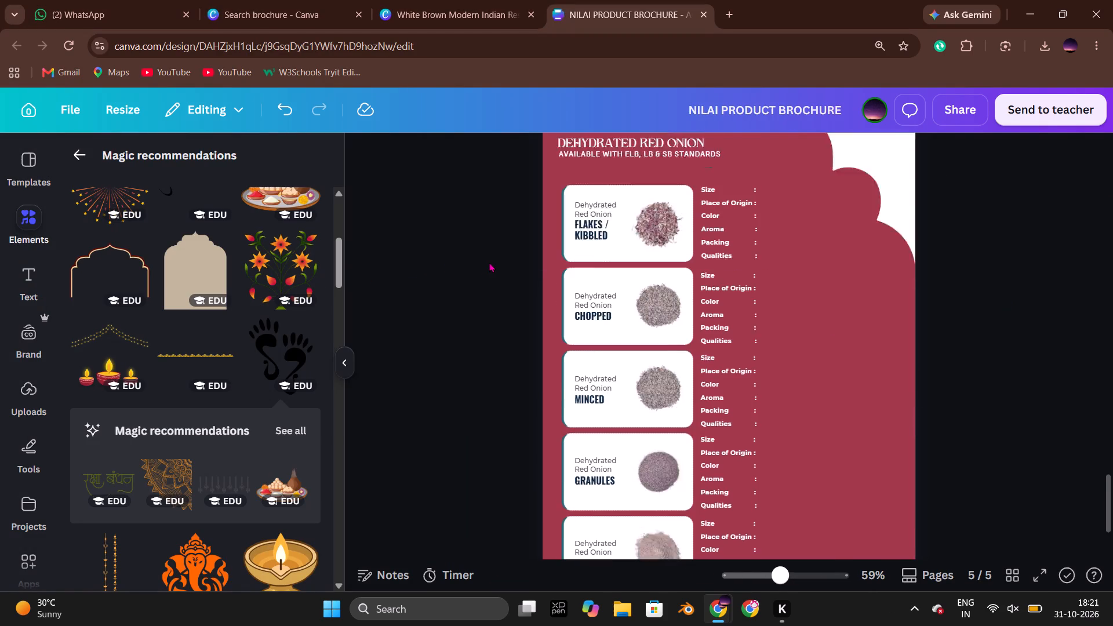
{"action": "scroll", "coordinate": [489, 262], "scroll_direction": "down", "scroll_amount": 1}
{"action": "scroll", "coordinate": [675, 332], "scroll_direction": "up", "scroll_amount": 3}
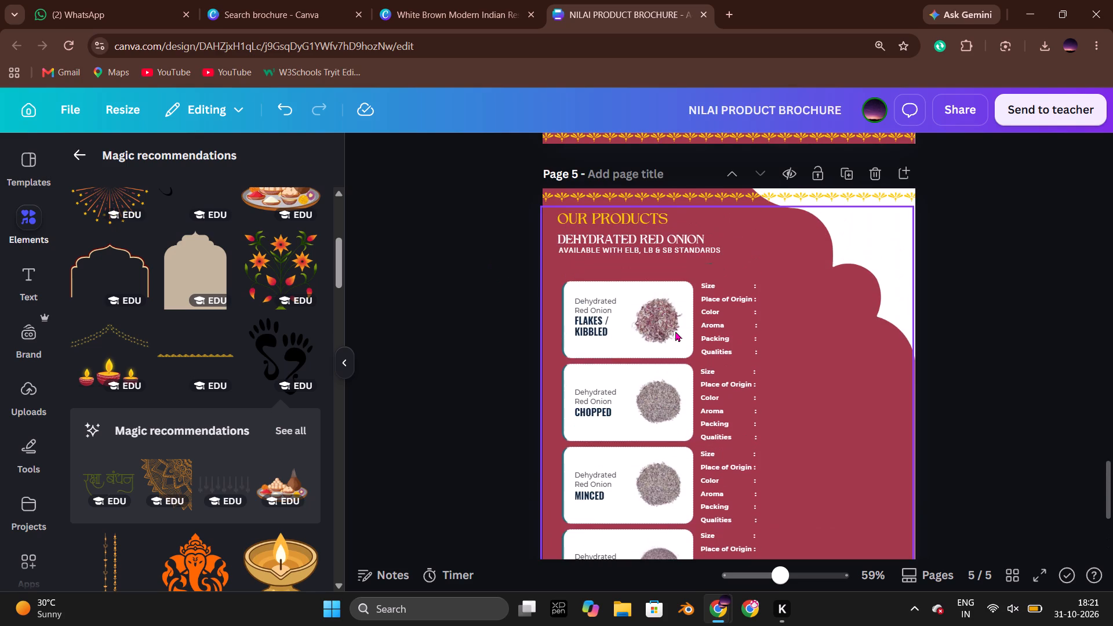
{"action": "scroll", "coordinate": [676, 330], "scroll_direction": "up", "scroll_amount": 3}
{"action": "left_click", "coordinate": [1038, 282]}
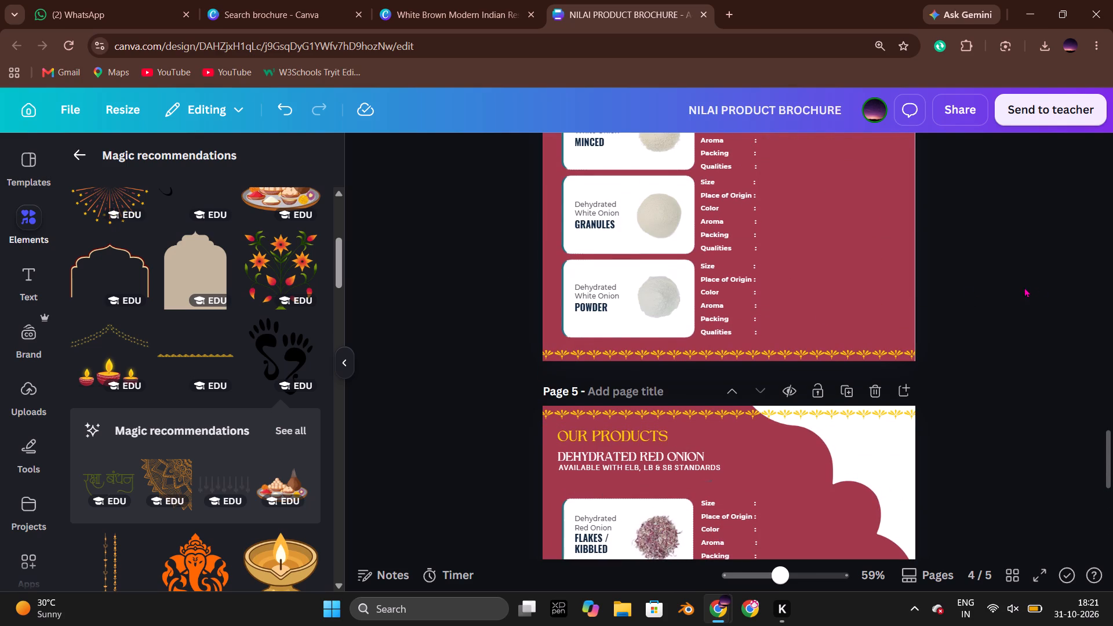
{"action": "scroll", "coordinate": [1024, 287], "scroll_direction": "down", "scroll_amount": 7}
{"action": "key", "text": "alt+Tab"}
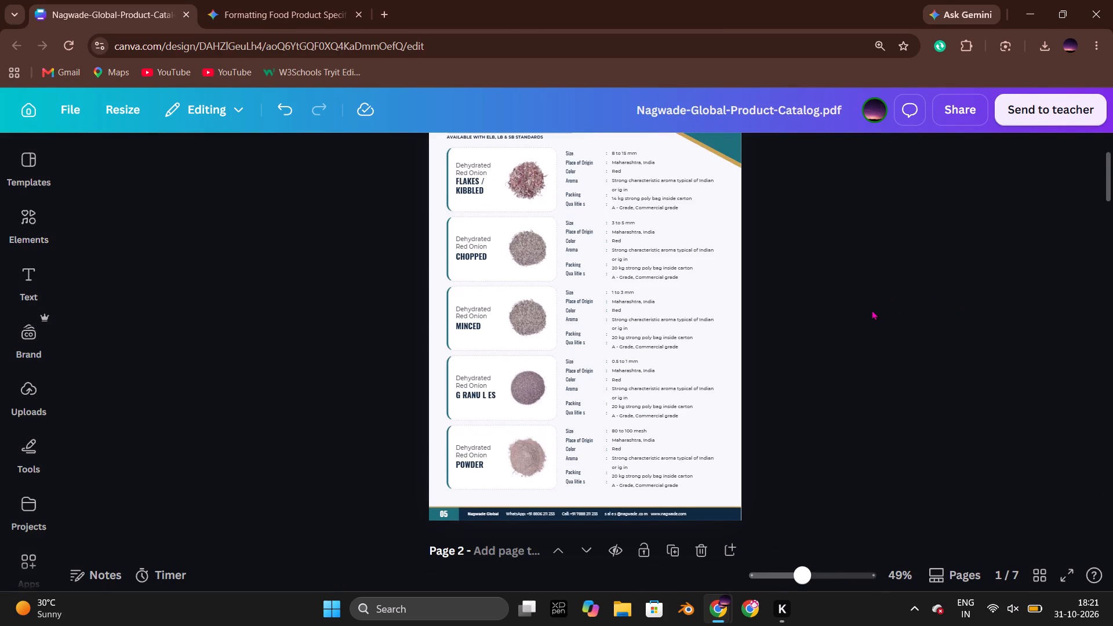
{"action": "scroll", "coordinate": [872, 310], "scroll_direction": "down", "scroll_amount": 2}
{"action": "scroll", "coordinate": [872, 310], "scroll_direction": "up", "scroll_amount": 5}
{"action": "key", "text": "alt+Tab"}
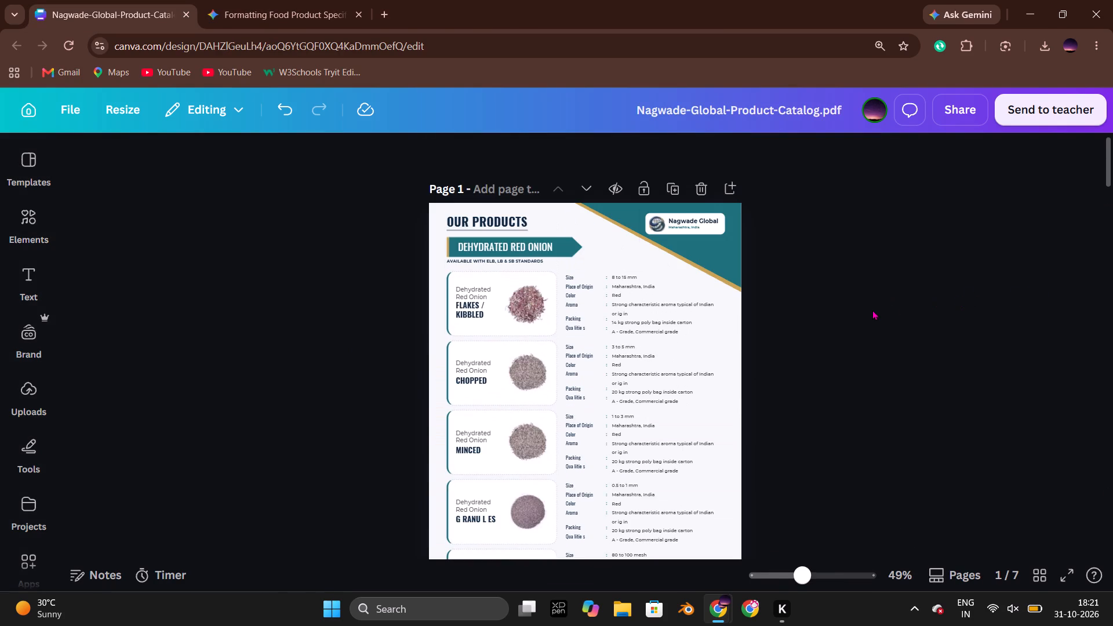
{"action": "scroll", "coordinate": [921, 305], "scroll_direction": "up", "scroll_amount": 3}
{"action": "key", "text": "alt+Tab"}
{"action": "key", "text": "alt+Tab"}
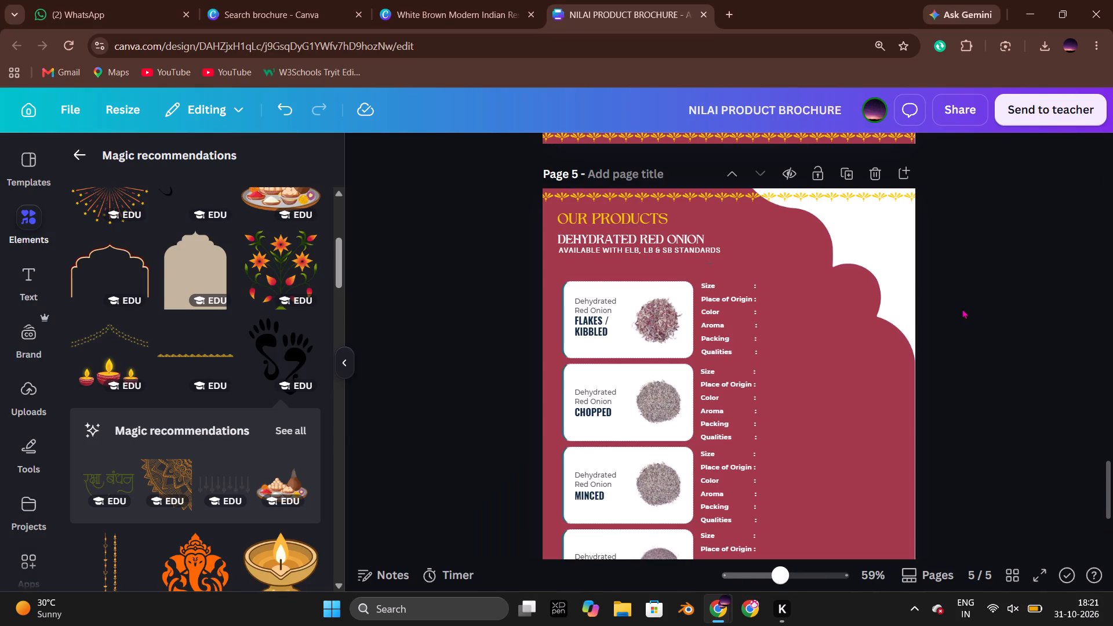
{"action": "scroll", "coordinate": [962, 308], "scroll_direction": "down", "scroll_amount": 4}
{"action": "scroll", "coordinate": [962, 308], "scroll_direction": "up", "scroll_amount": 3}
{"action": "key", "text": "alt+Tab"}
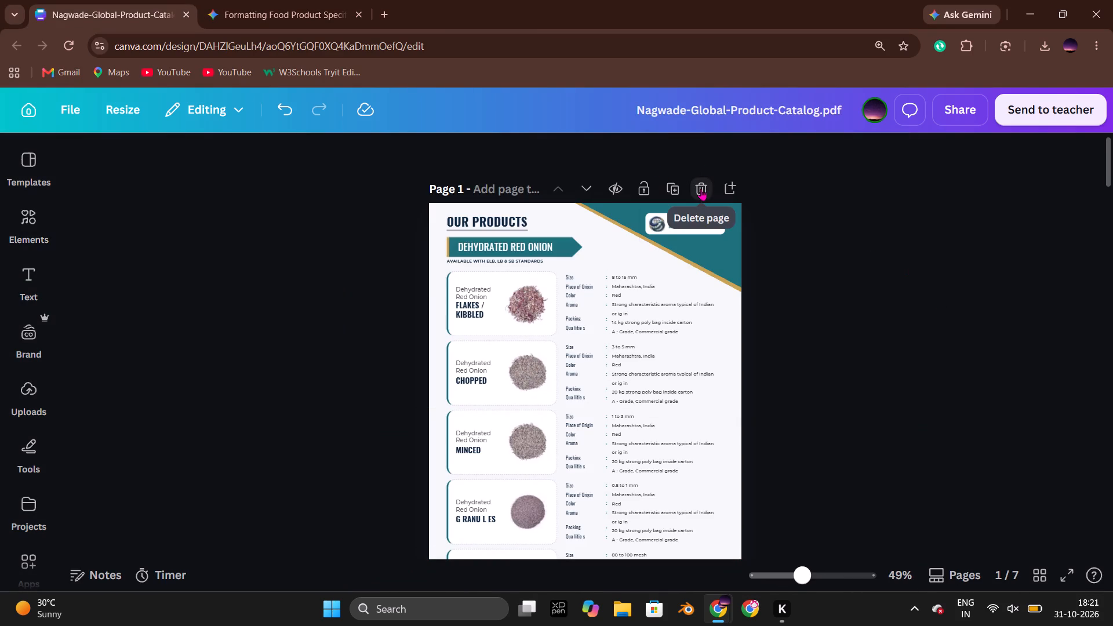
{"action": "key", "text": "alt+Tab"}
{"action": "key", "text": "alt+Tab"}
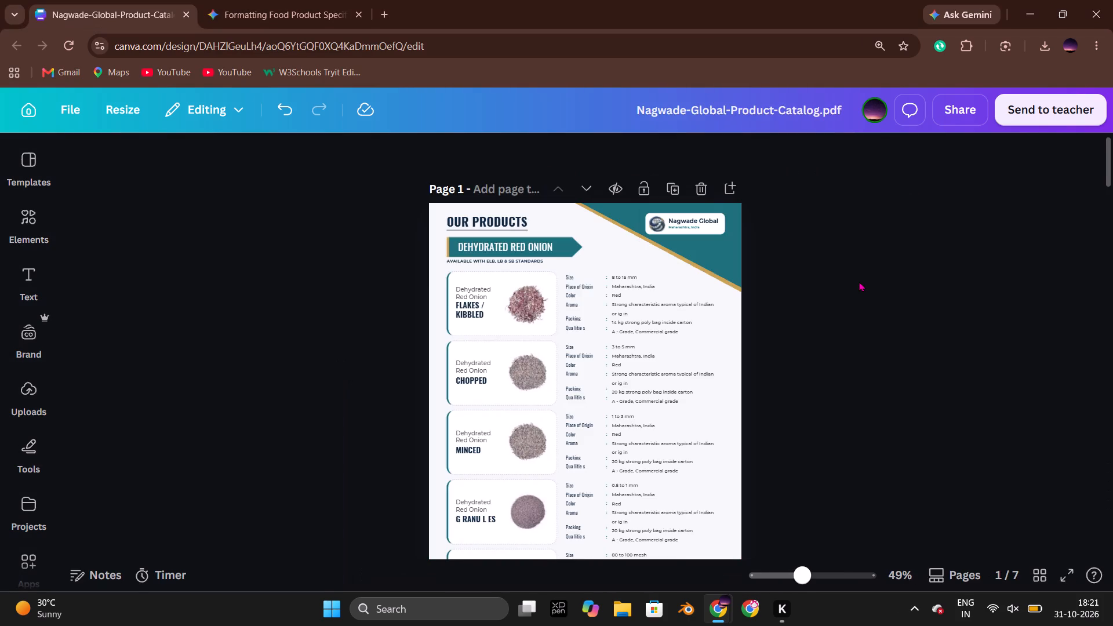
{"action": "key", "text": "alt+Tab"}
{"action": "key", "text": "alt+Tab"}
{"action": "key", "text": "alt+Tab"}
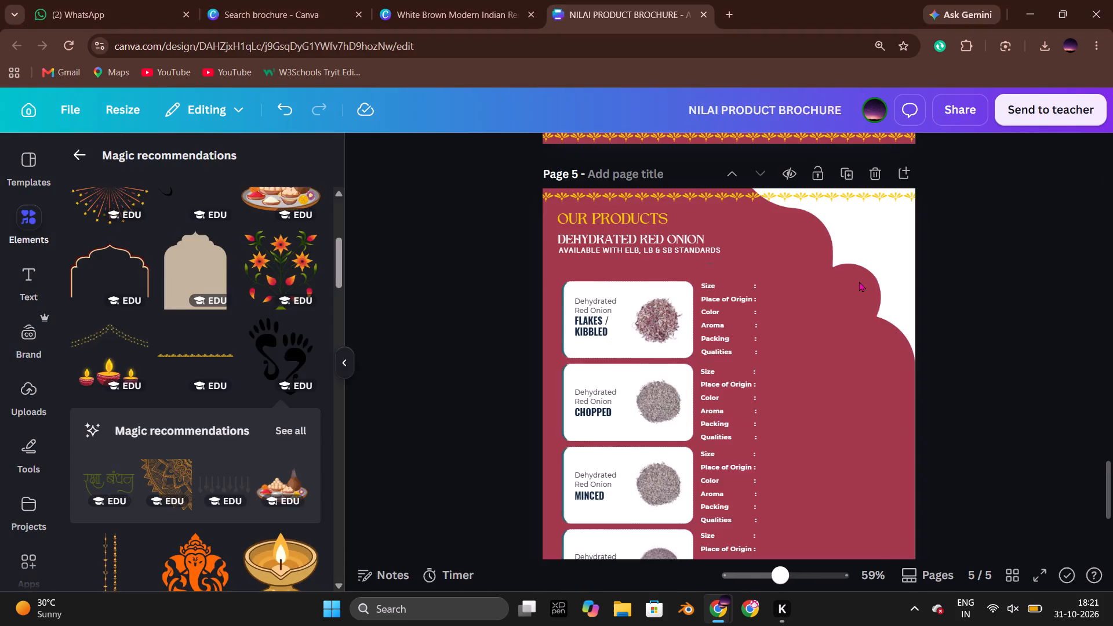
{"action": "key", "text": "alt+Tab"}
{"action": "key", "text": "alt+Tab"}
{"action": "scroll", "coordinate": [866, 280], "scroll_direction": "down", "scroll_amount": 5}
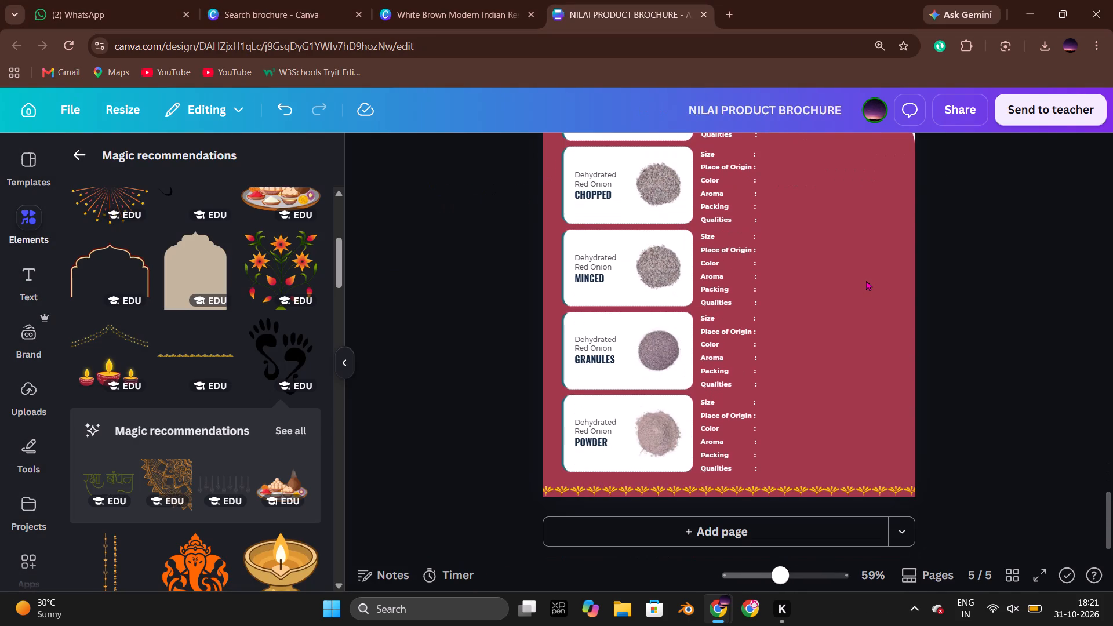
{"action": "key", "text": "alt+Tab"}
{"action": "key", "text": "alt+Tab"}
{"action": "scroll", "coordinate": [907, 288], "scroll_direction": "up", "scroll_amount": 5}
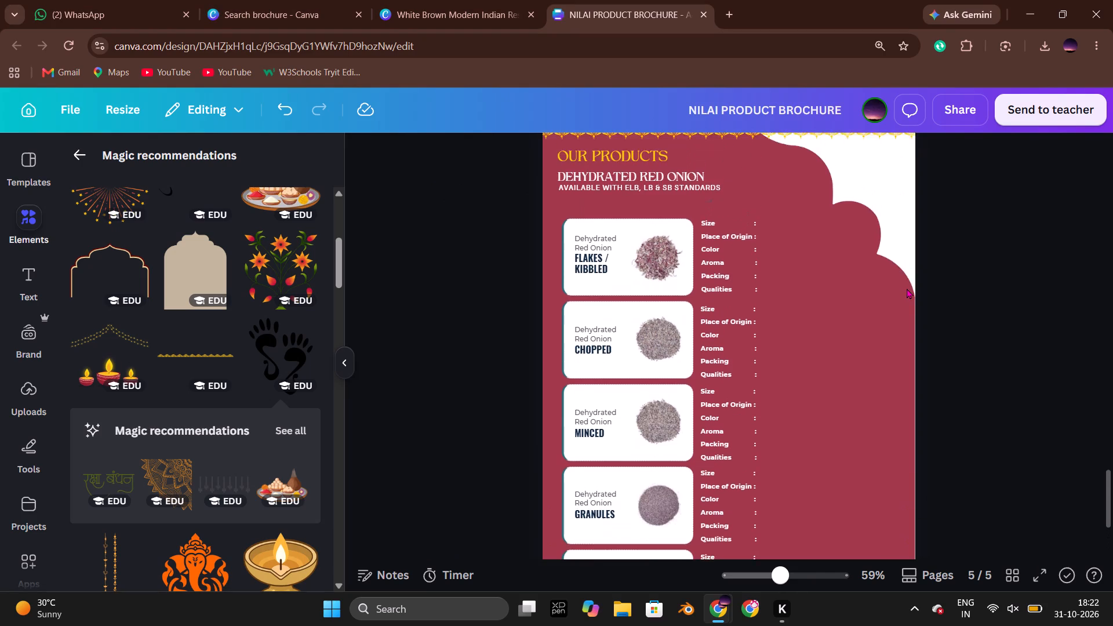
{"action": "scroll", "coordinate": [907, 288], "scroll_direction": "down", "scroll_amount": 7}
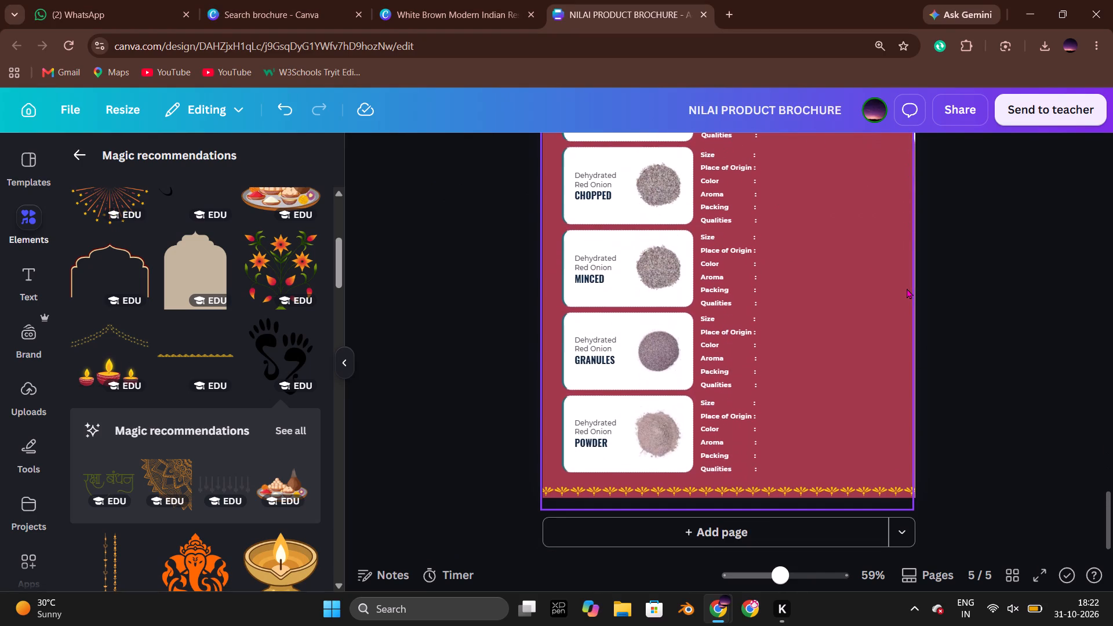
Switch to the Nagwade Global catalog and delete its Dehydrated Red Onion page.
{"action": "key", "text": "alt+Tab"}
{"action": "left_click", "coordinate": [704, 184]}
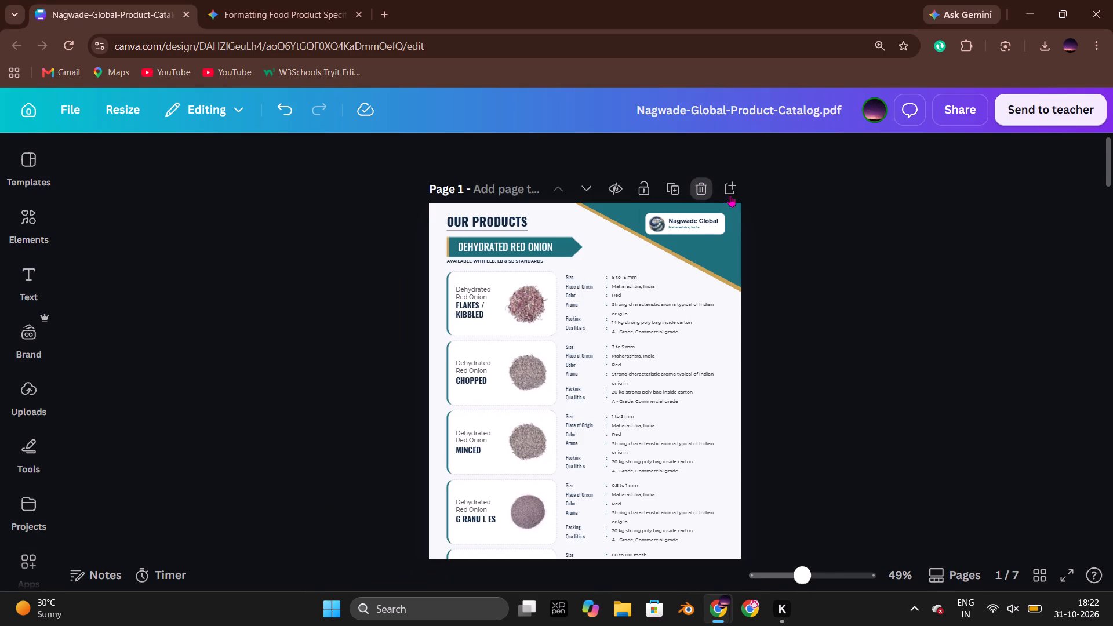
Review the remaining catalog pages, from Dehydrated Pink Onion through Dehydrated Garlic to Dehydrated Fried Onion.
{"action": "scroll", "coordinate": [841, 260], "scroll_direction": "down", "scroll_amount": 1}
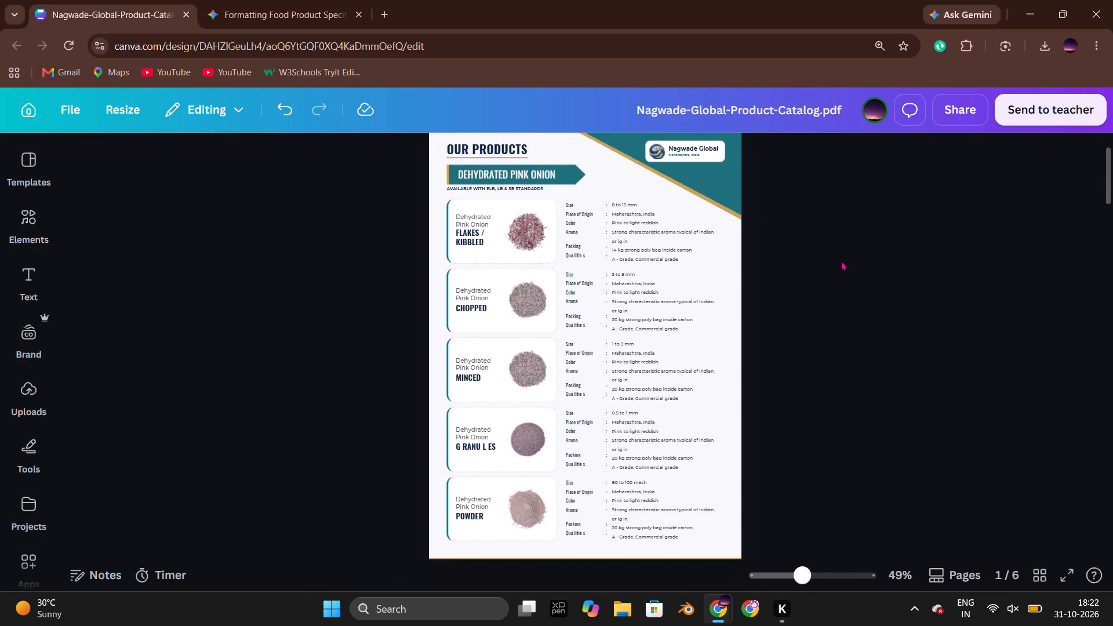
{"action": "scroll", "coordinate": [843, 259], "scroll_direction": "down", "scroll_amount": 2}
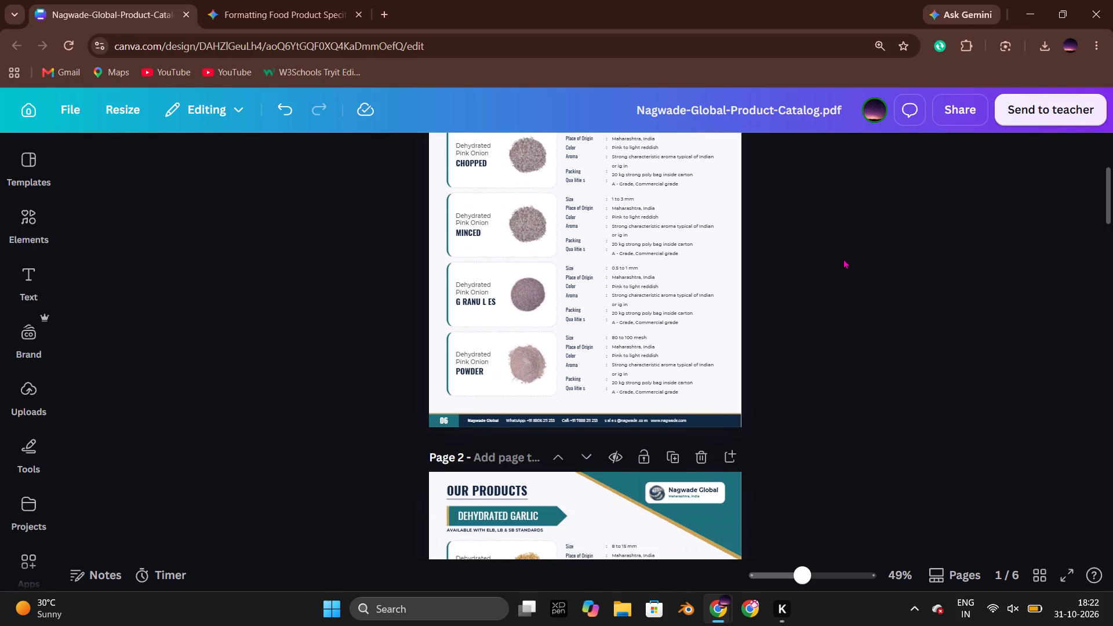
{"action": "scroll", "coordinate": [843, 259], "scroll_direction": "down", "scroll_amount": 12}
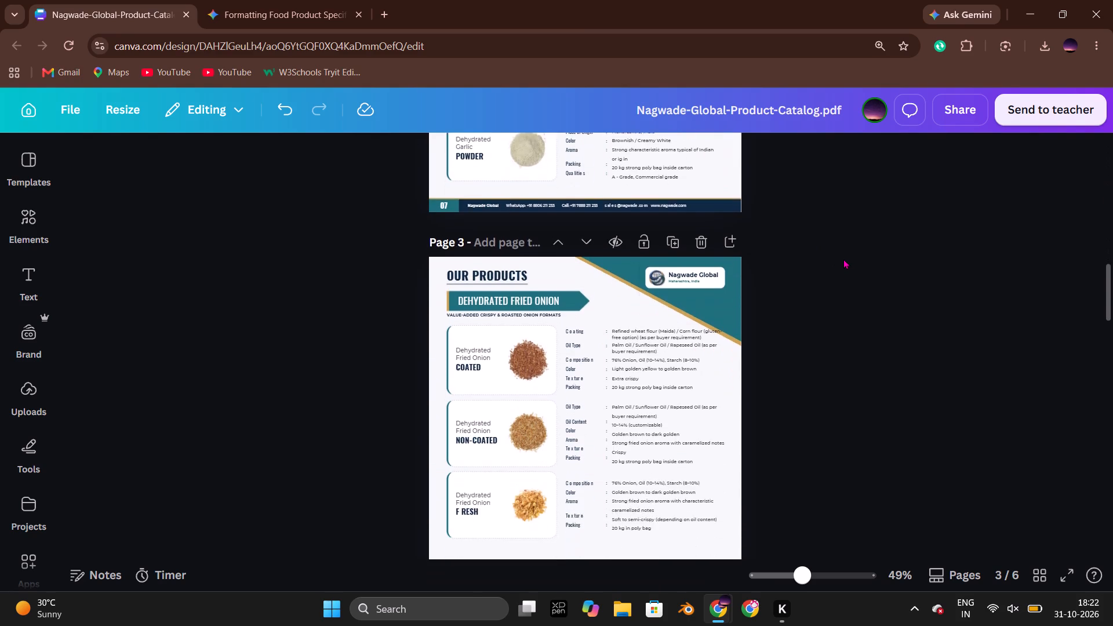
{"action": "scroll", "coordinate": [843, 259], "scroll_direction": "up", "scroll_amount": 20}
{"action": "scroll", "coordinate": [843, 259], "scroll_direction": "up", "scroll_amount": 10}
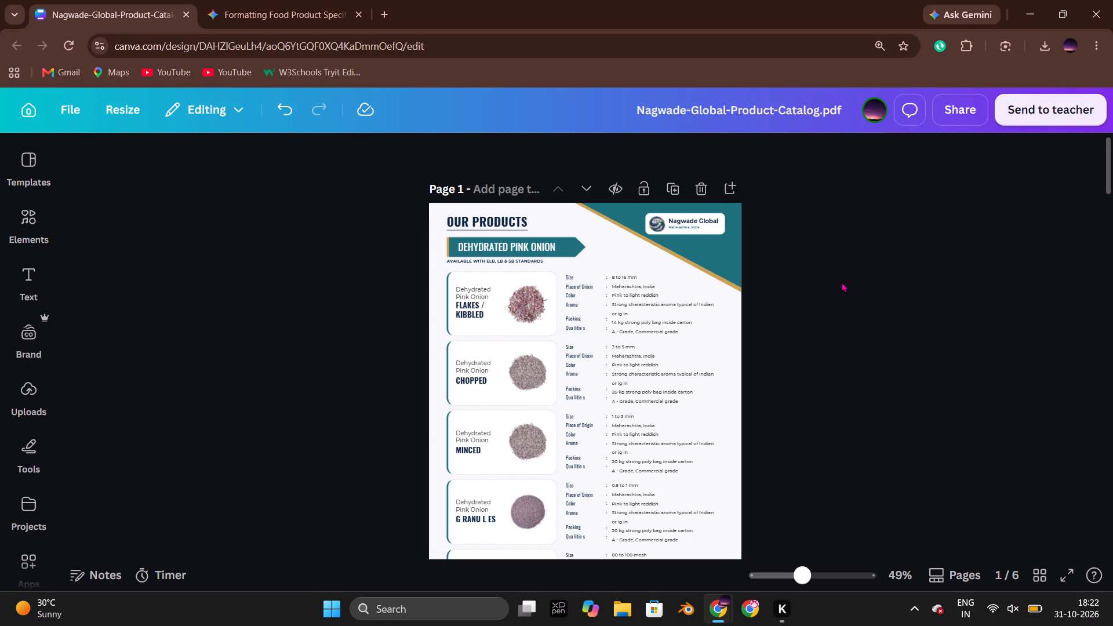
{"action": "scroll", "coordinate": [842, 282], "scroll_direction": "up", "scroll_amount": 3}
{"action": "scroll", "coordinate": [842, 282], "scroll_direction": "down", "scroll_amount": 4}
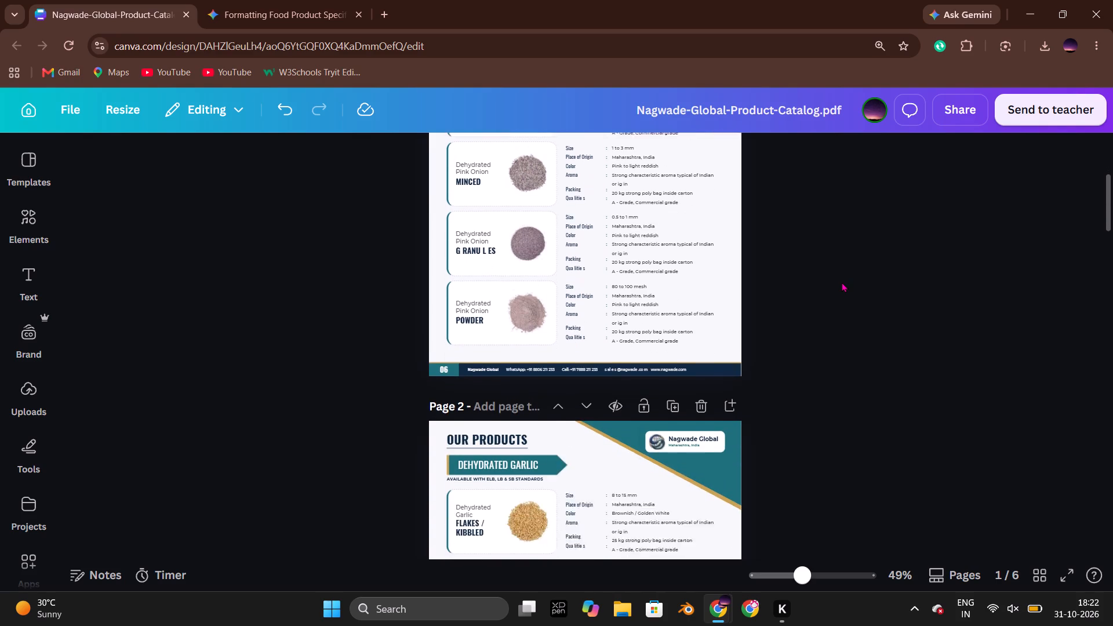
{"action": "scroll", "coordinate": [842, 282], "scroll_direction": "down", "scroll_amount": 7}
{"action": "scroll", "coordinate": [842, 282], "scroll_direction": "up", "scroll_amount": 10}
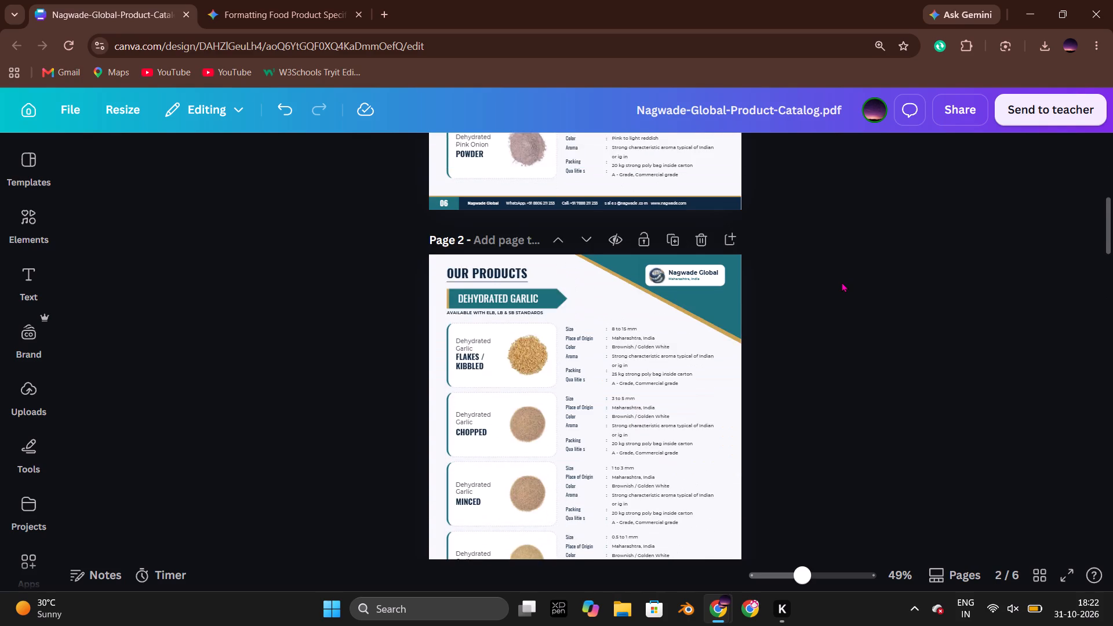
Check the Dehydrated White Onion and Dehydrated Red Onion pages of the NILAI brochure against the catalog's Pink Onion page.
{"action": "key", "text": "alt+Tab"}
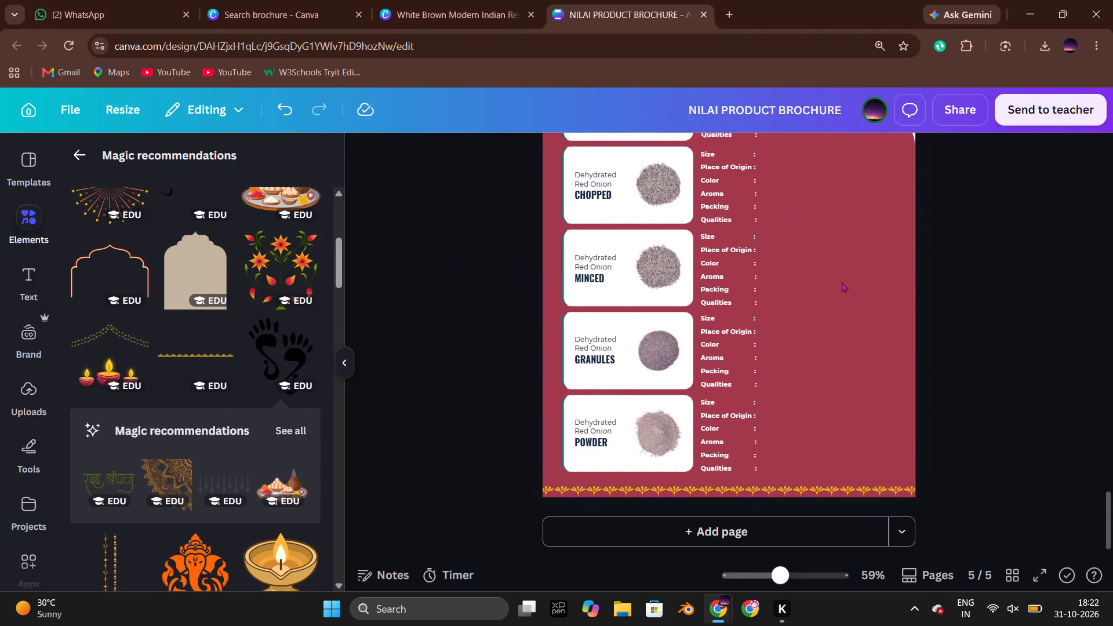
{"action": "scroll", "coordinate": [903, 280], "scroll_direction": "up", "scroll_amount": 4}
{"action": "scroll", "coordinate": [956, 286], "scroll_direction": "down", "scroll_amount": 2}
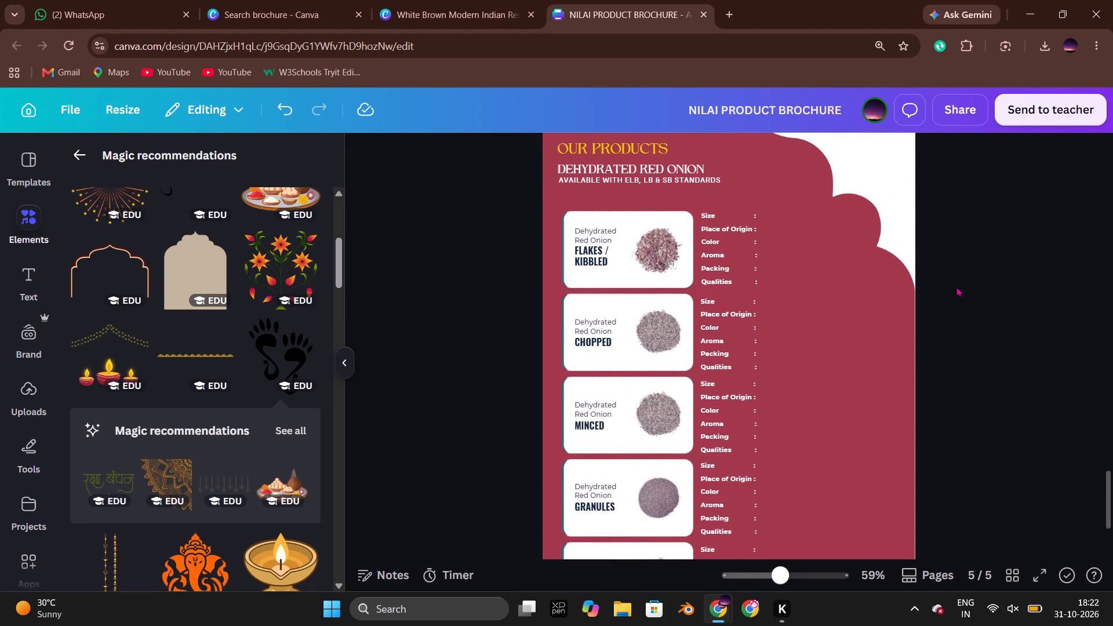
{"action": "scroll", "coordinate": [956, 286], "scroll_direction": "up", "scroll_amount": 8}
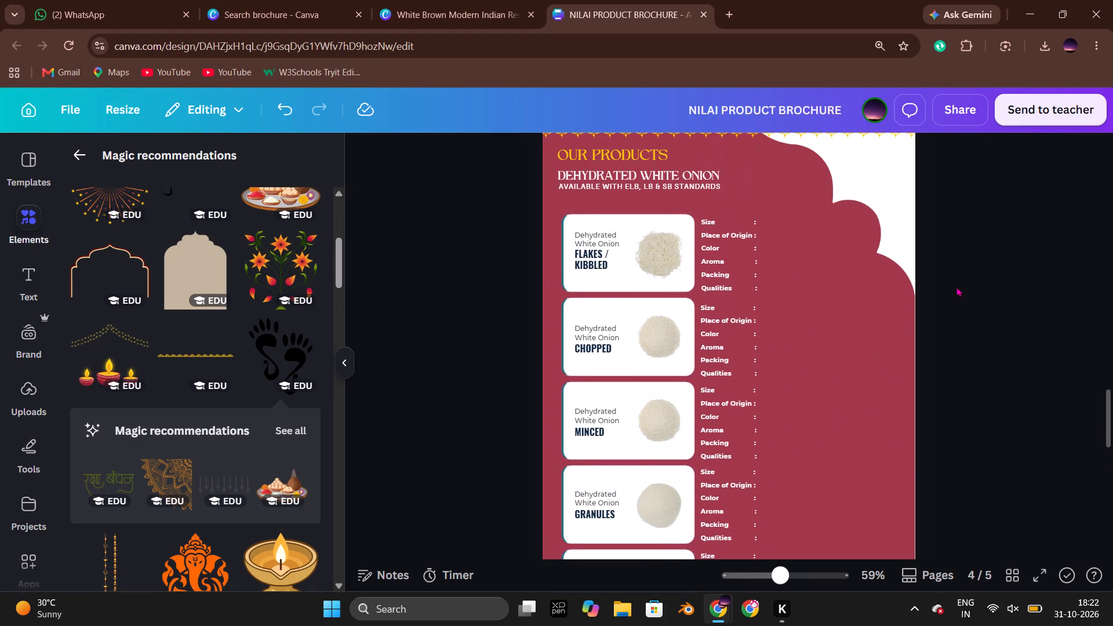
{"action": "scroll", "coordinate": [956, 286], "scroll_direction": "down", "scroll_amount": 8}
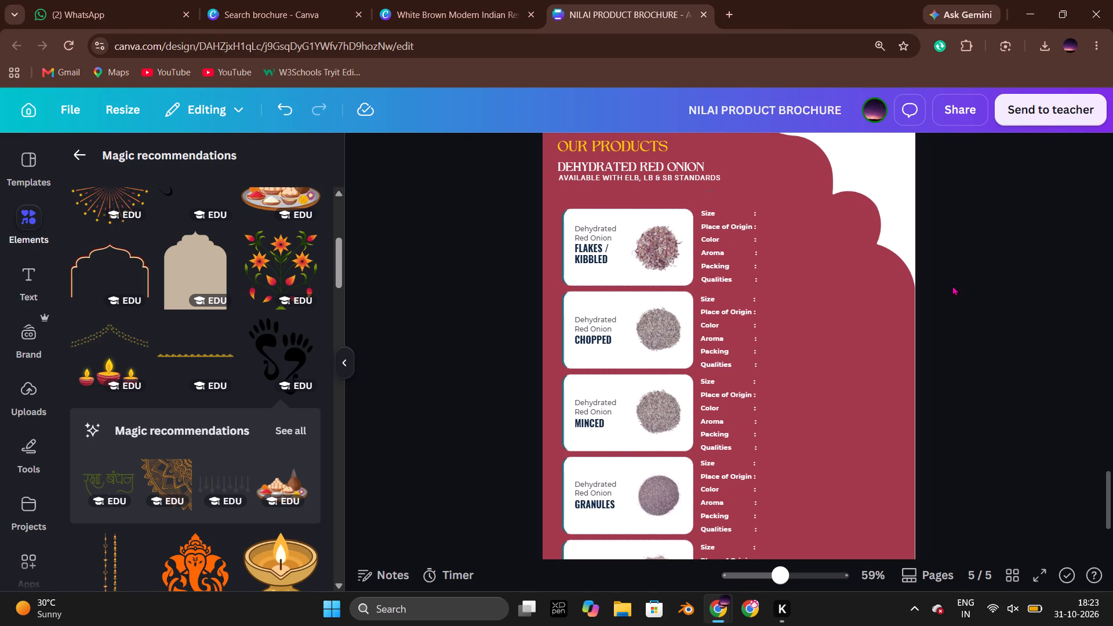
{"action": "left_click", "coordinate": [1070, 361]}
{"action": "key", "text": "alt+Tab"}
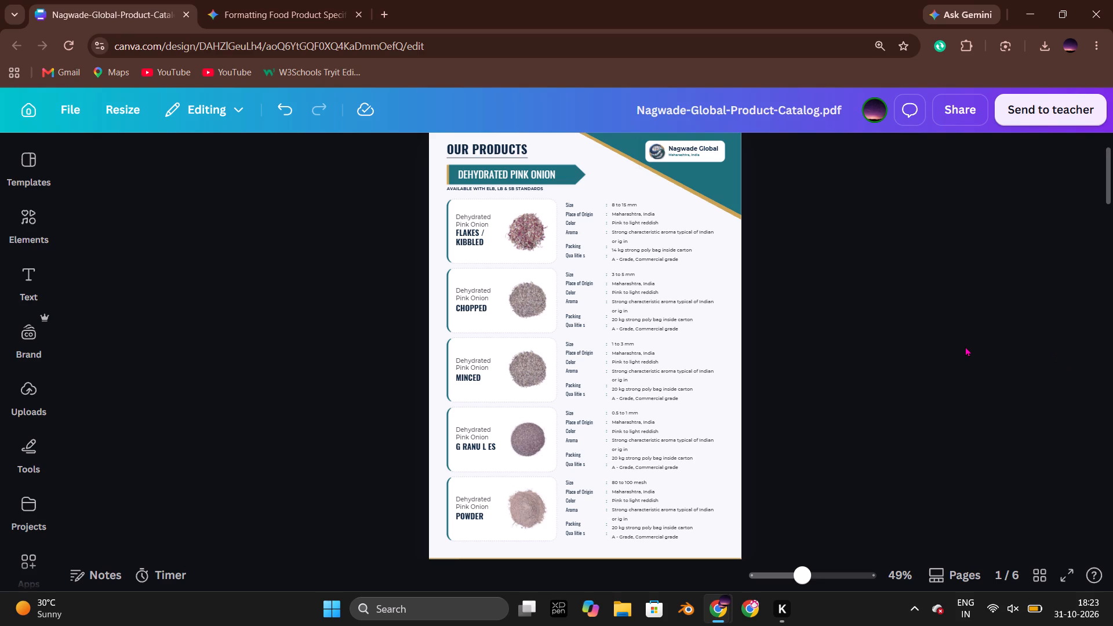
{"action": "key", "text": "alt+Tab"}
{"action": "left_click", "coordinate": [878, 362]}
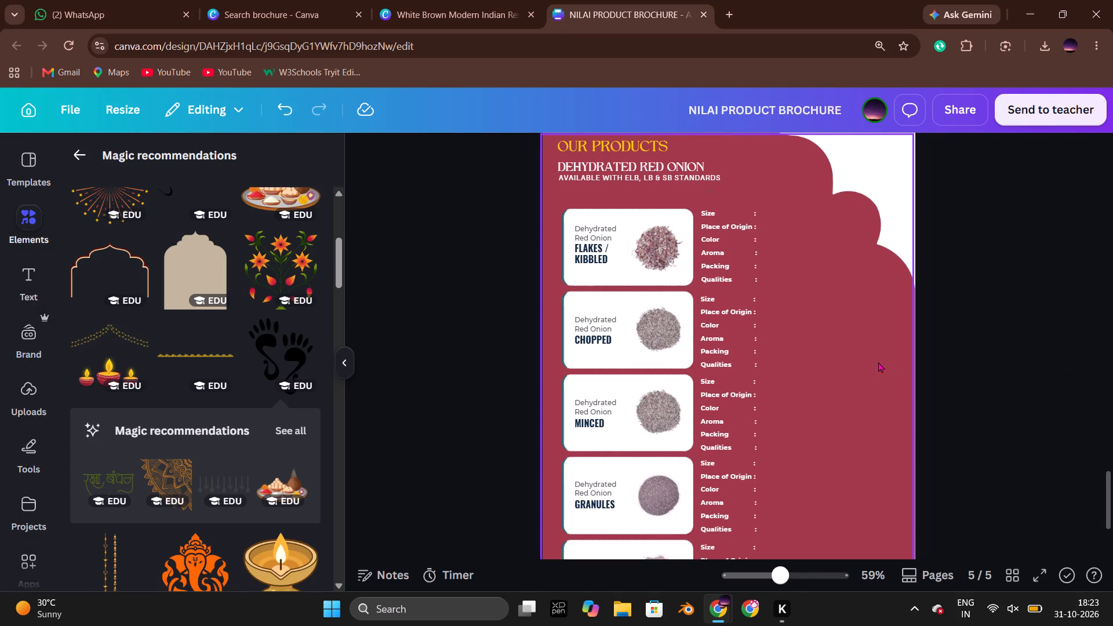
{"action": "left_click", "coordinate": [1003, 343]}
{"action": "scroll", "coordinate": [1005, 342], "scroll_direction": "up", "scroll_amount": 1}
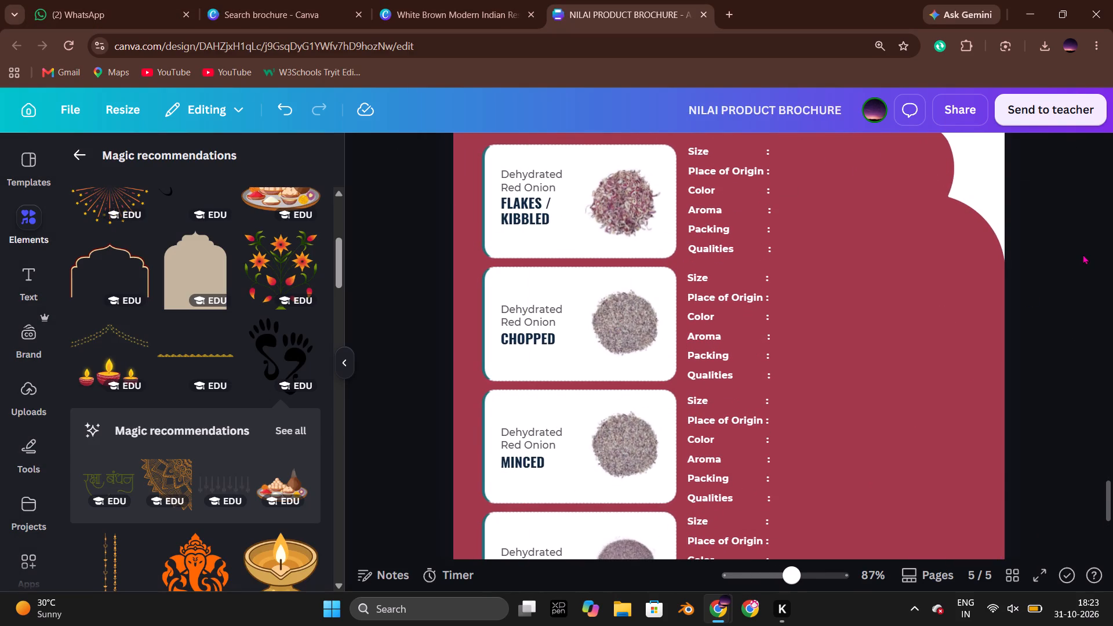
Delete the Dehydrated Pink Onion page from the Nagwade Global catalog.
{"action": "key", "text": "alt+Tab"}
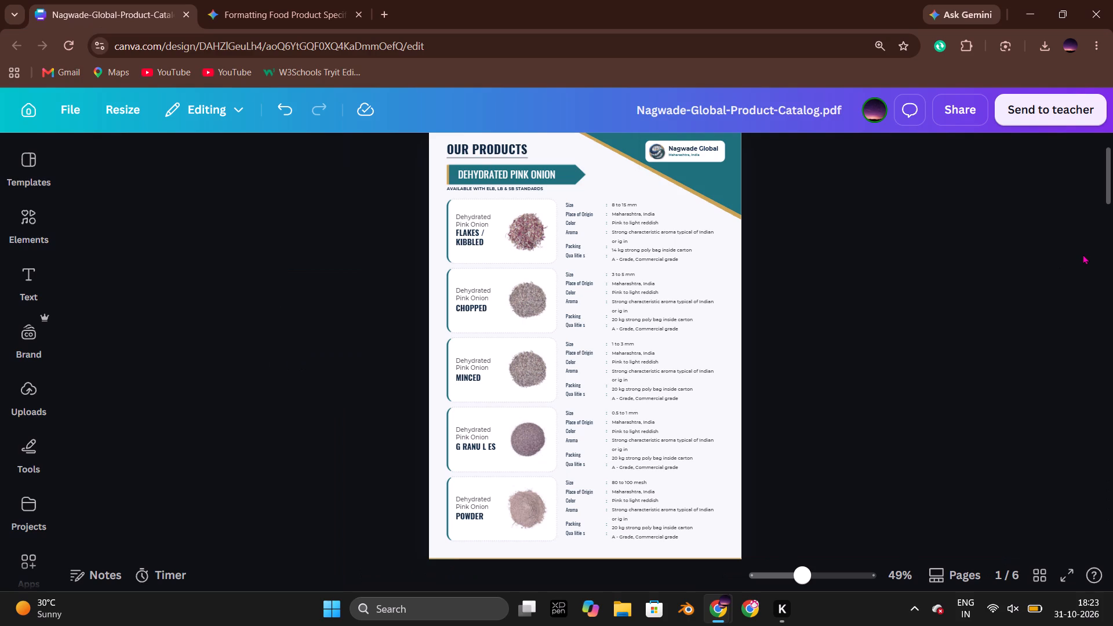
{"action": "scroll", "coordinate": [1054, 271], "scroll_direction": "up", "scroll_amount": 7}
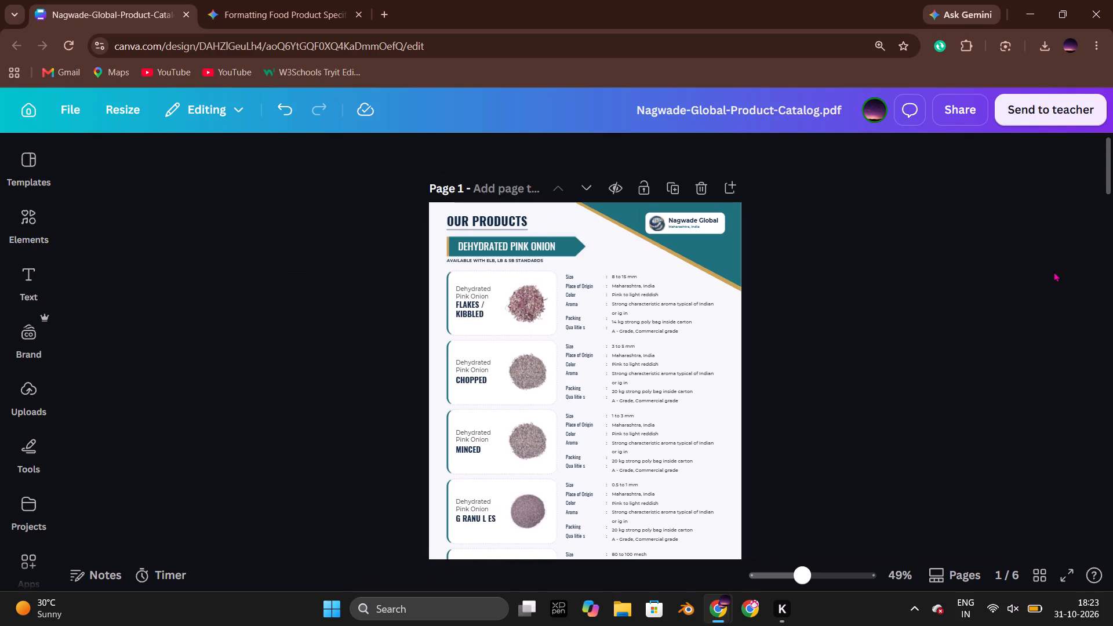
{"action": "scroll", "coordinate": [1026, 275], "scroll_direction": "down", "scroll_amount": 2}
{"action": "scroll", "coordinate": [1026, 275], "scroll_direction": "up", "scroll_amount": 2}
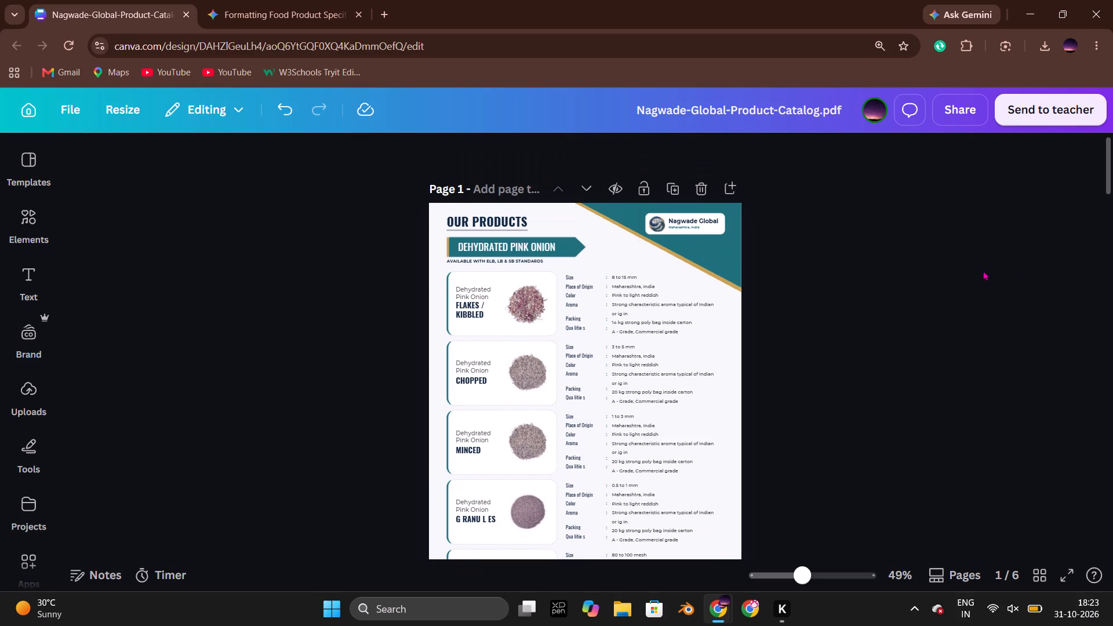
{"action": "left_click", "coordinate": [703, 183]}
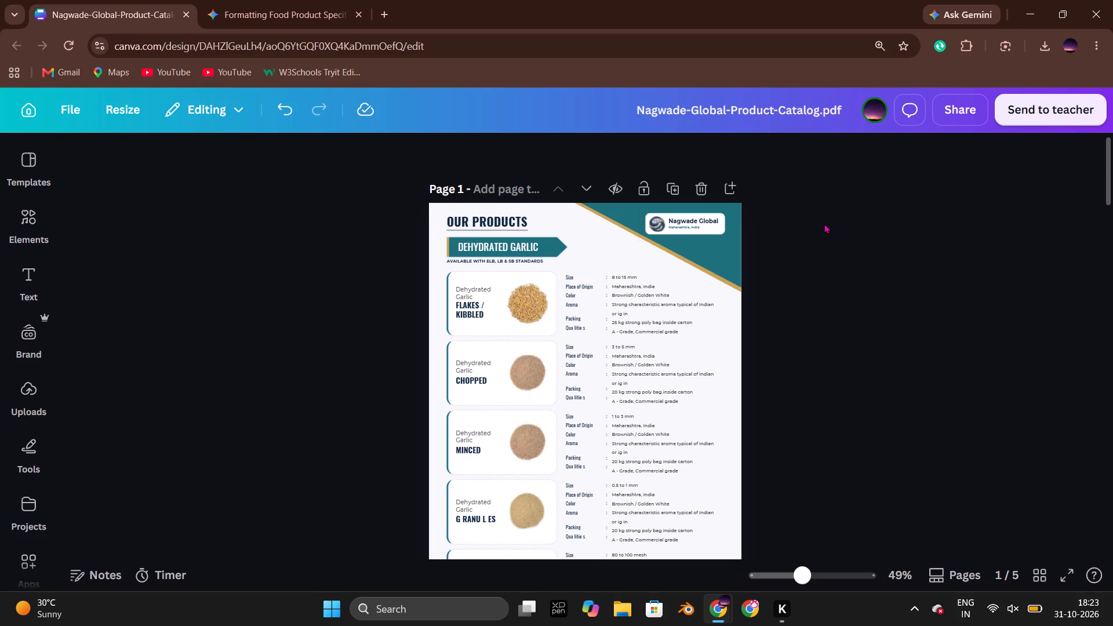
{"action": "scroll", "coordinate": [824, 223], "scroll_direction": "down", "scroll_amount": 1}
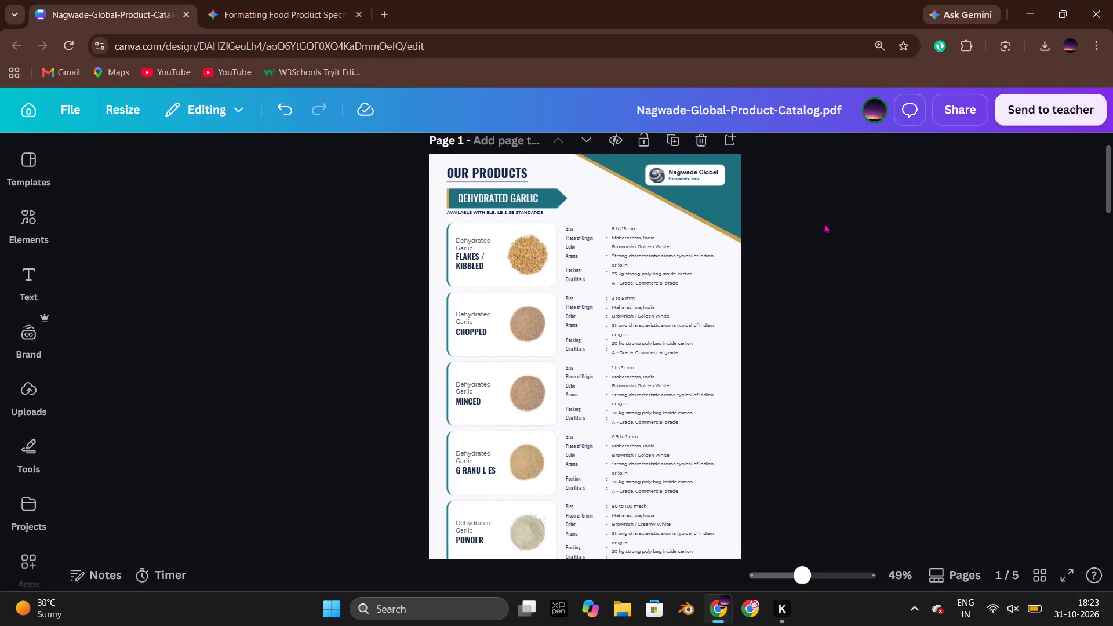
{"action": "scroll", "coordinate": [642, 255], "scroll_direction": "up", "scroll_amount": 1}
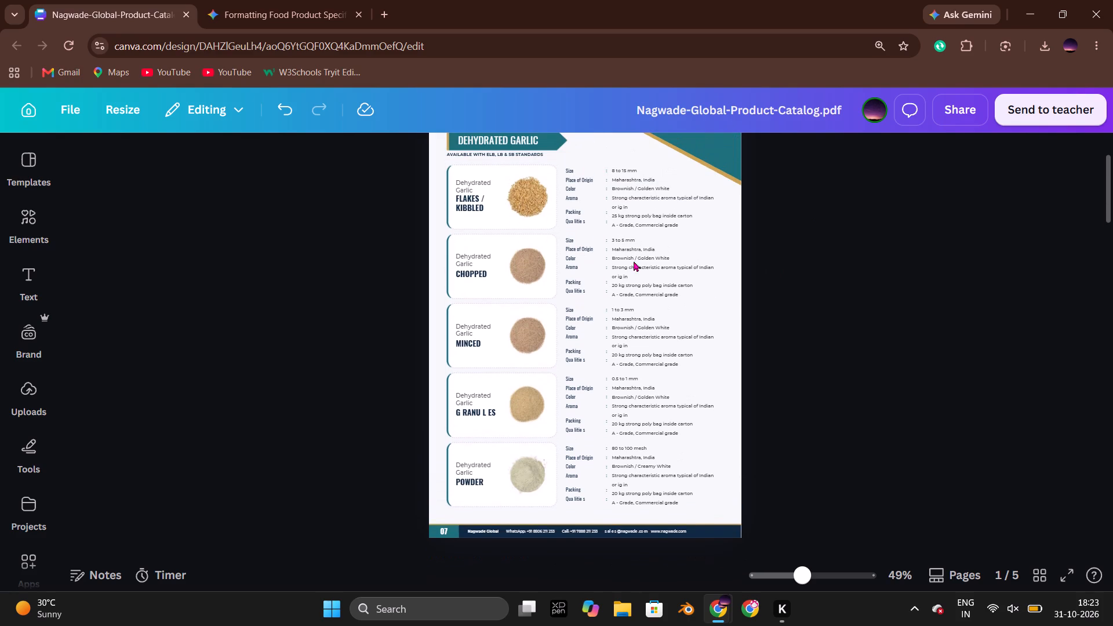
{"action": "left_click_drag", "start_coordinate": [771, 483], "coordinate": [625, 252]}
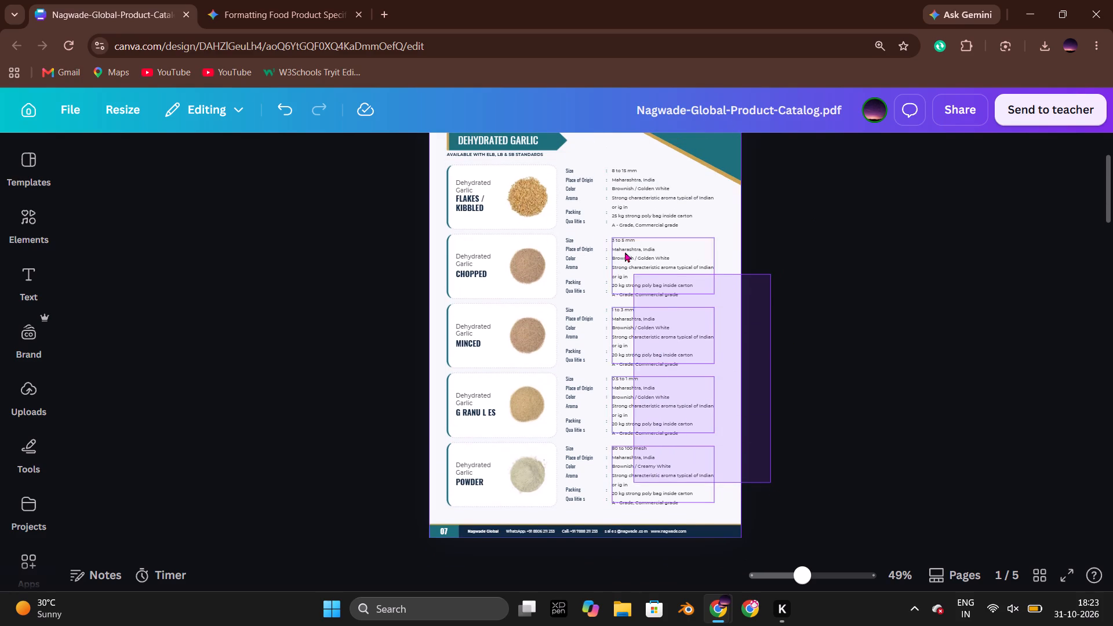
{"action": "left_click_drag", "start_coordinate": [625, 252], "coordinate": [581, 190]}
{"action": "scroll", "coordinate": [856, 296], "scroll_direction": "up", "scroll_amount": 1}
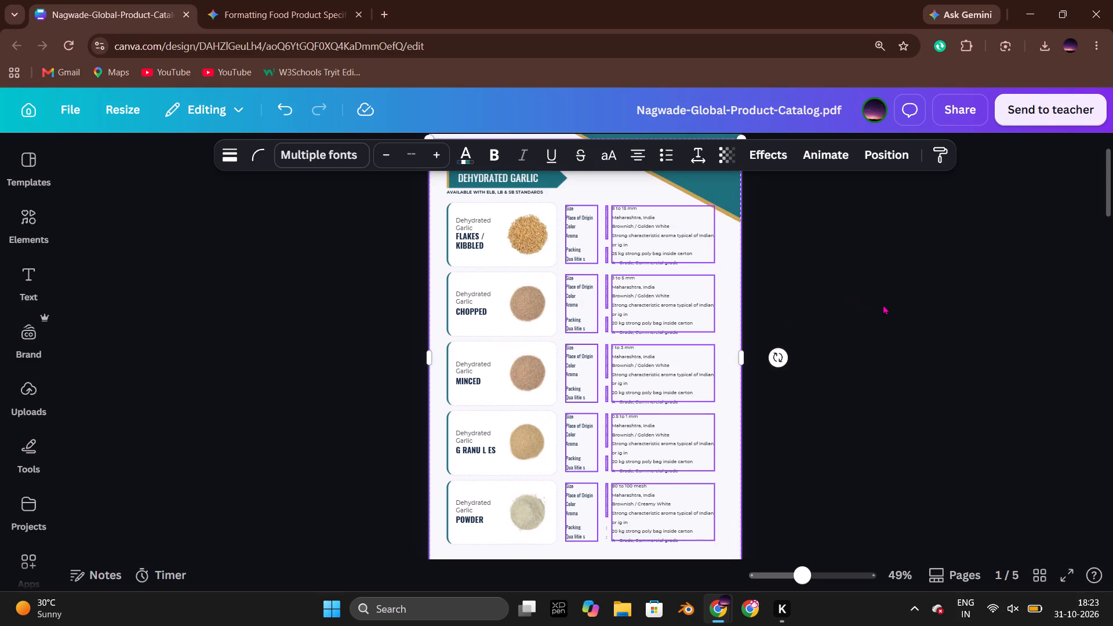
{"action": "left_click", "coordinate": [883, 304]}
Copy the background graphic holding the product cards and photos from the catalog's Dehydrated Garlic page.
{"action": "left_click", "coordinate": [493, 269]}
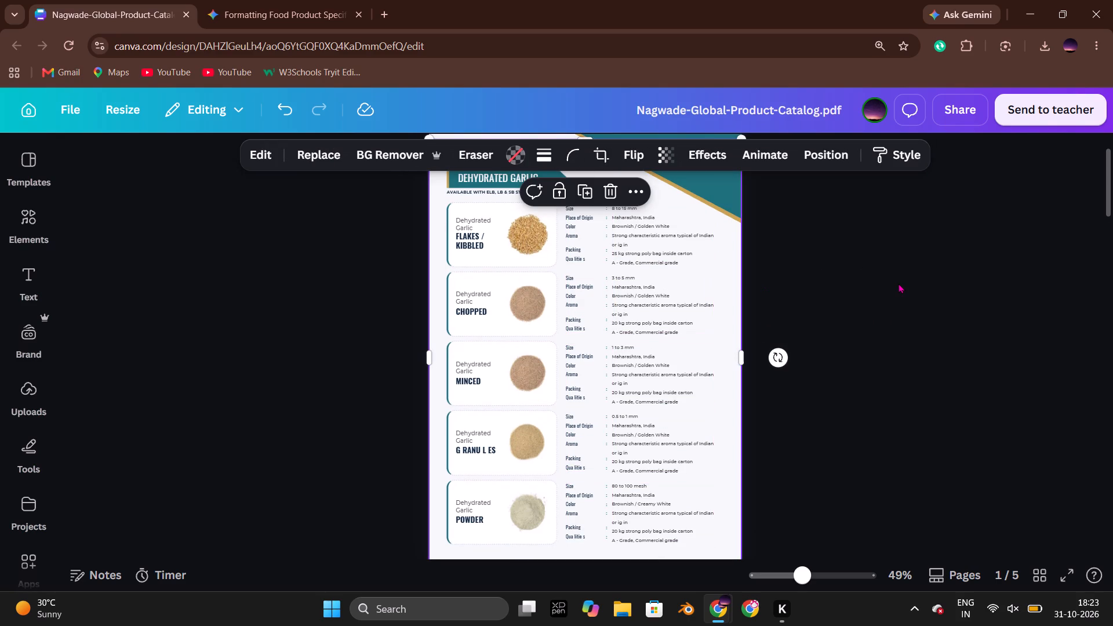
{"action": "key", "text": "ctrl+c"}
Switch to the NILAI brochure and duplicate page 5, Dehydrated Red Onion.
{"action": "key", "text": "alt+Tab"}
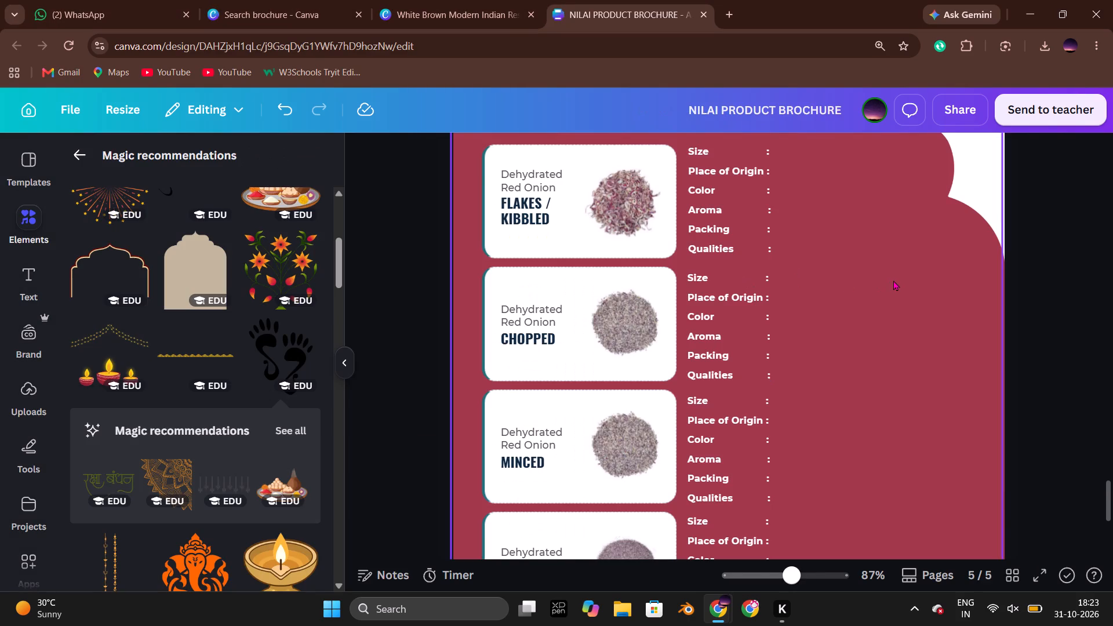
{"action": "scroll", "coordinate": [893, 280], "scroll_direction": "down", "scroll_amount": 7}
{"action": "scroll", "coordinate": [894, 278], "scroll_direction": "up", "scroll_amount": 9}
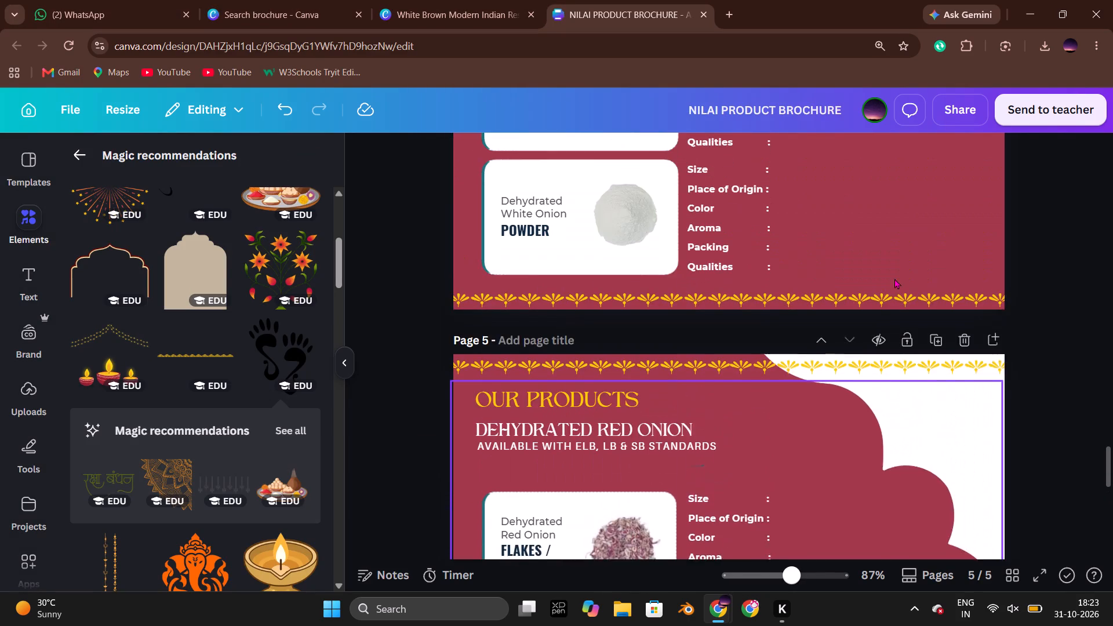
{"action": "left_click", "coordinate": [934, 358]}
Delete the red onion card-and-photo graphic from page 6, including the empty image frame it leaves.
{"action": "scroll", "coordinate": [1010, 289], "scroll_direction": "down", "scroll_amount": 2}
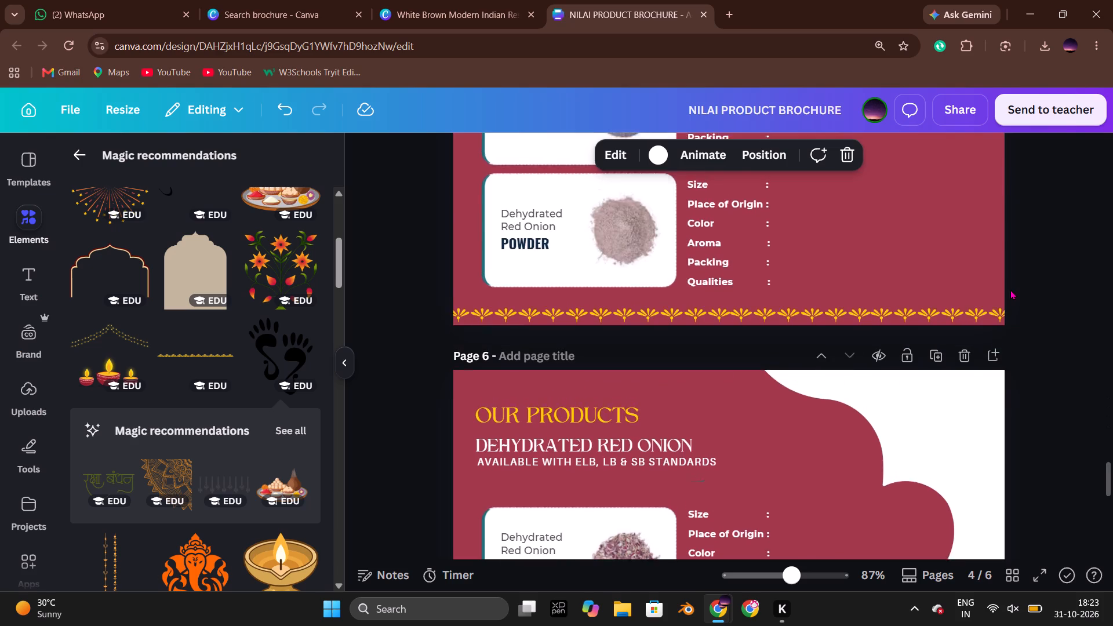
{"action": "scroll", "coordinate": [1010, 289], "scroll_direction": "down", "scroll_amount": 5}
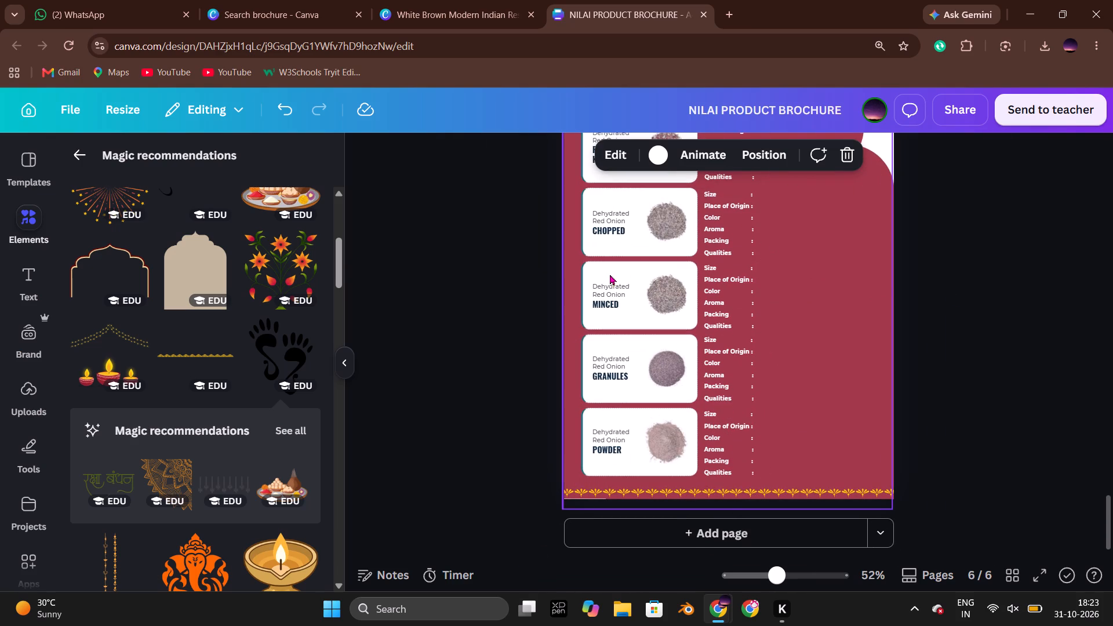
{"action": "left_click", "coordinate": [606, 275]}
{"action": "key", "text": "Delete"}
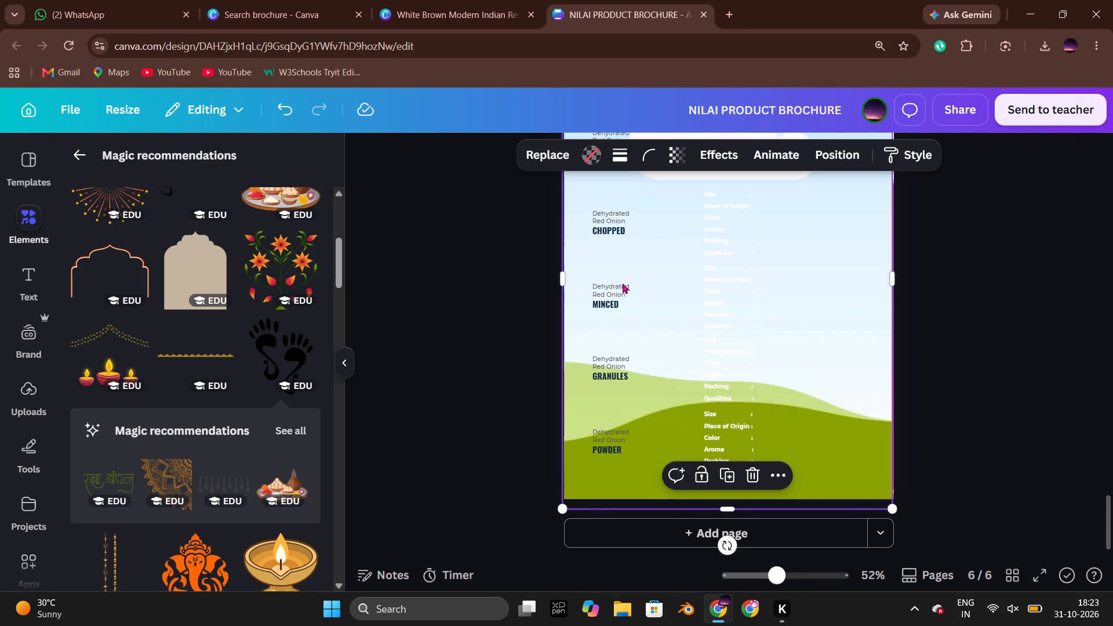
{"action": "key", "text": "Delete"}
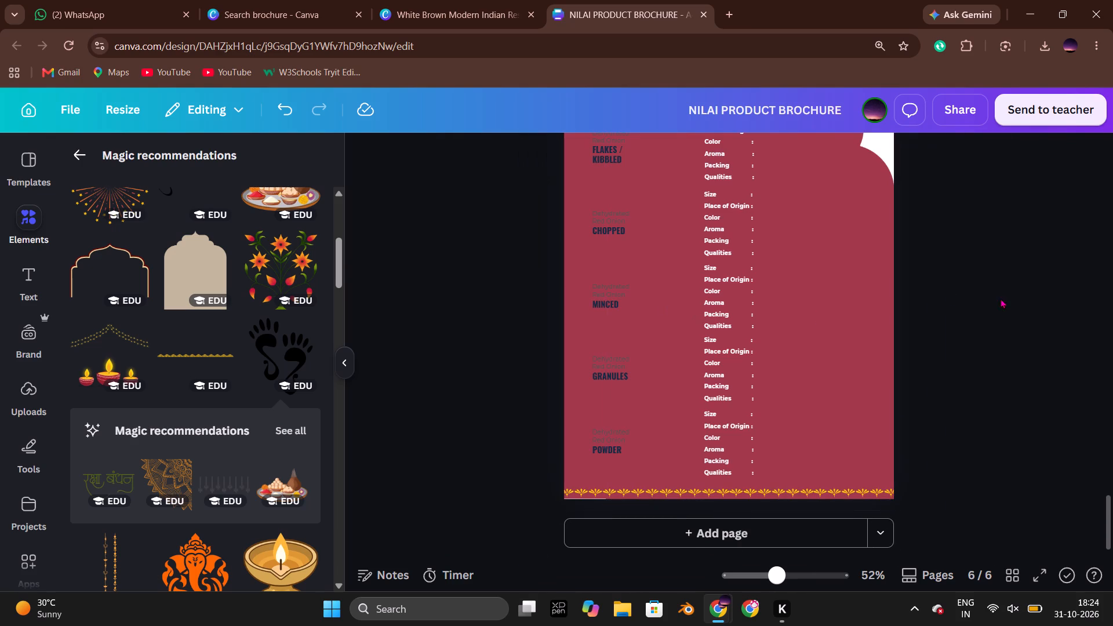
{"action": "left_click", "coordinate": [1017, 296]}
Delete the five Dehydrated Red Onion product names, Flakes / Kibbled through Powder, from page 6.
{"action": "scroll", "coordinate": [581, 230], "scroll_direction": "up", "scroll_amount": 1}
{"action": "left_click_drag", "start_coordinate": [540, 218], "coordinate": [613, 549]}
{"action": "scroll", "coordinate": [754, 314], "scroll_direction": "down", "scroll_amount": 2}
{"action": "scroll", "coordinate": [918, 294], "scroll_direction": "up", "scroll_amount": 2}
{"action": "left_click", "coordinate": [951, 297]}
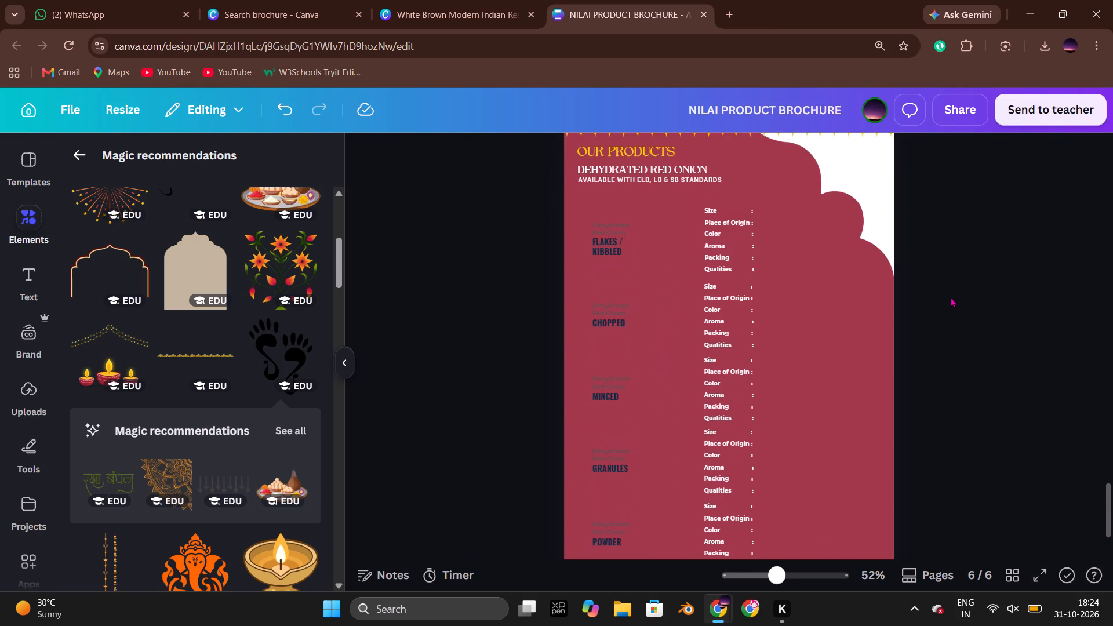
{"action": "scroll", "coordinate": [573, 212], "scroll_direction": "down", "scroll_amount": 1}
{"action": "left_click_drag", "start_coordinate": [544, 176], "coordinate": [605, 379]}
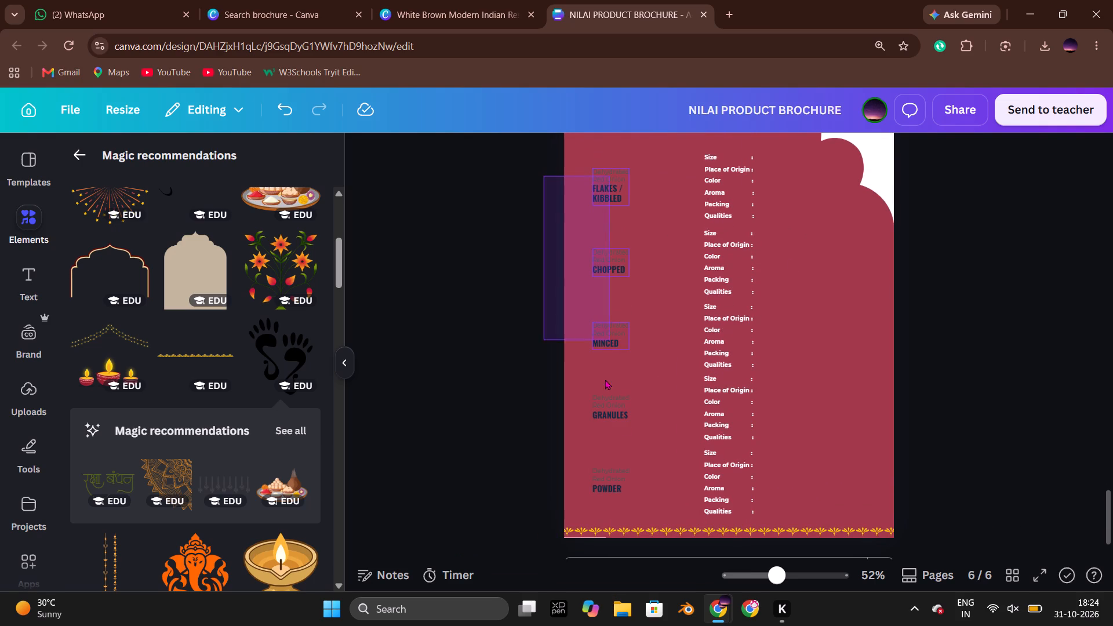
{"action": "left_click_drag", "start_coordinate": [605, 379], "coordinate": [601, 500]}
{"action": "key", "text": "Delete"}
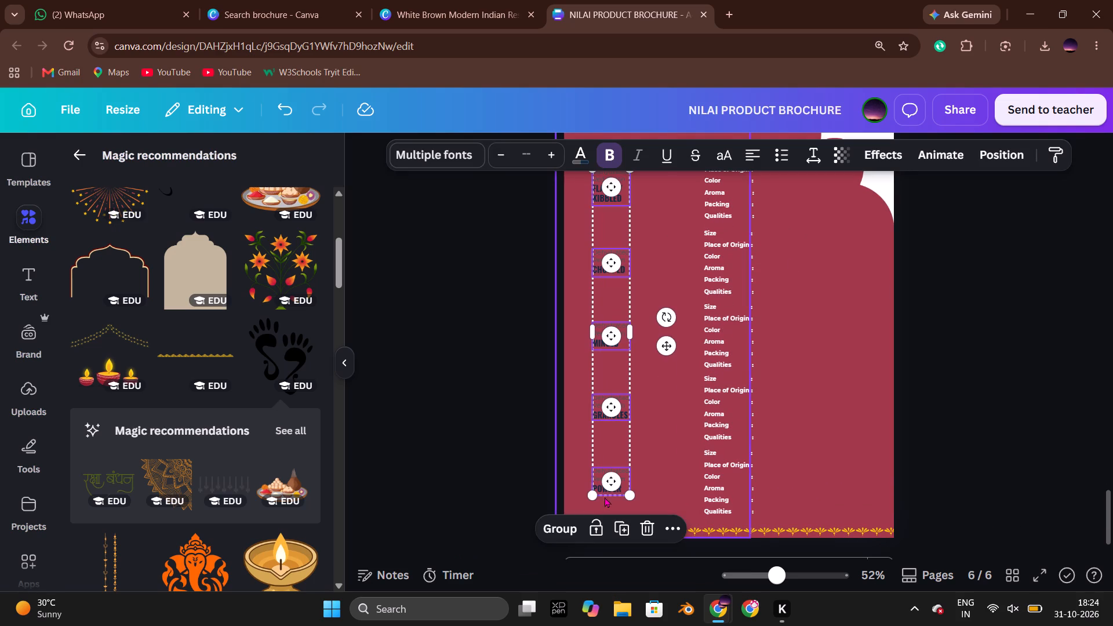
Paste the copied garlic card-and-photo graphic onto page 6 of the NILAI brochure.
{"action": "left_click", "coordinate": [457, 388]}
{"action": "key", "text": "ctrl+v"}
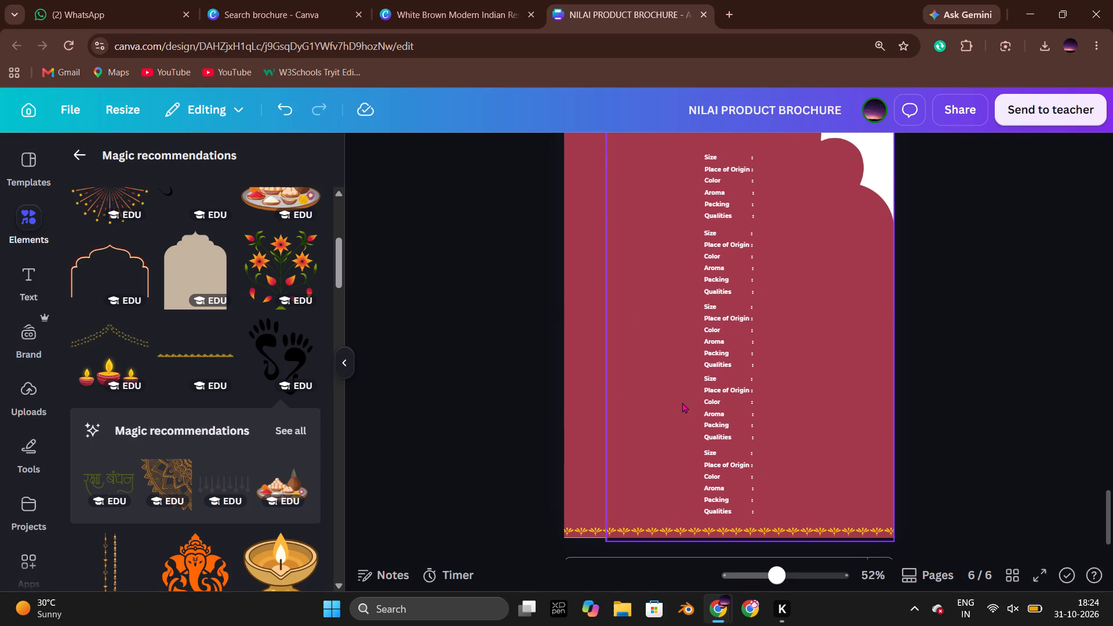
{"action": "scroll", "coordinate": [671, 399], "scroll_direction": "up", "scroll_amount": 1}
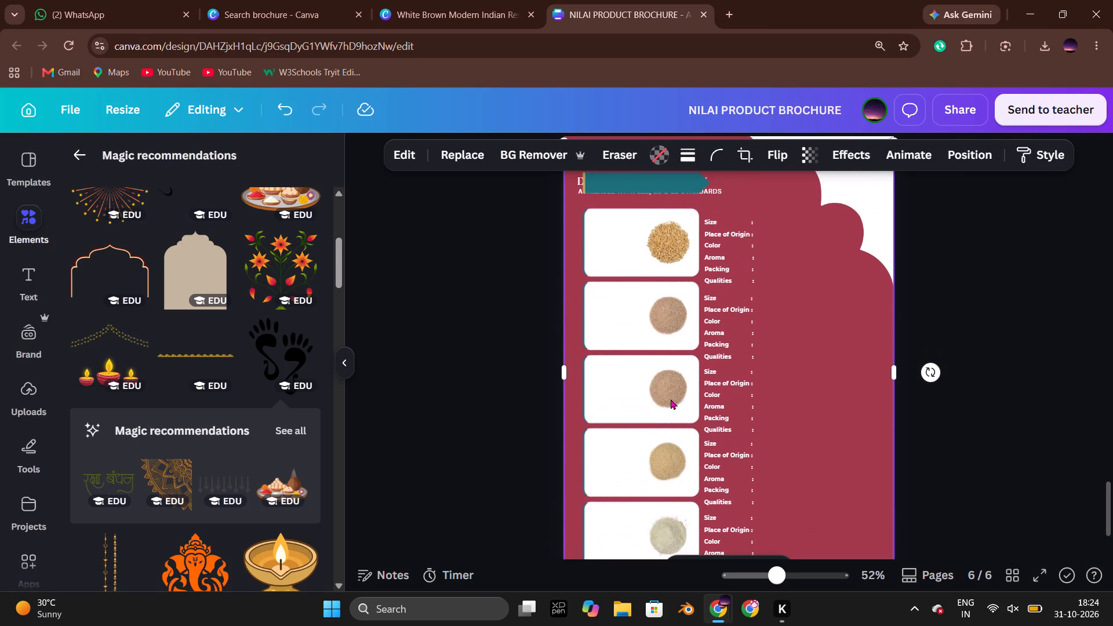
{"action": "scroll", "coordinate": [671, 398], "scroll_direction": "down", "scroll_amount": 3}
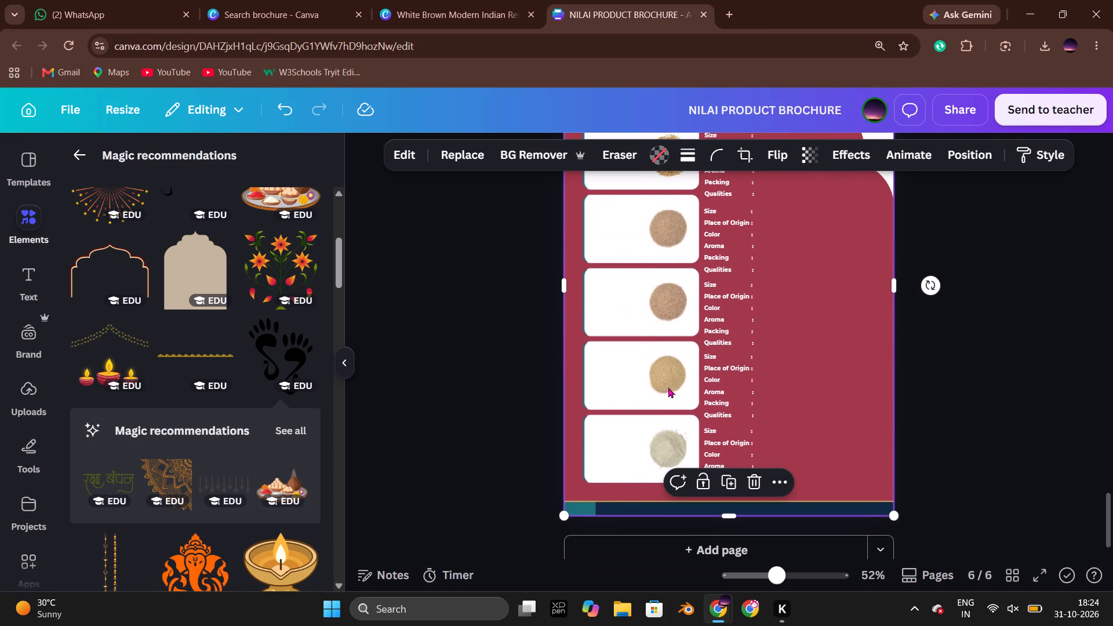
Nudge the garlic card-and-photo graphic down on page 6 so its cards line up with the specification labels.
{"action": "scroll", "coordinate": [661, 380], "scroll_direction": "up", "scroll_amount": 2}
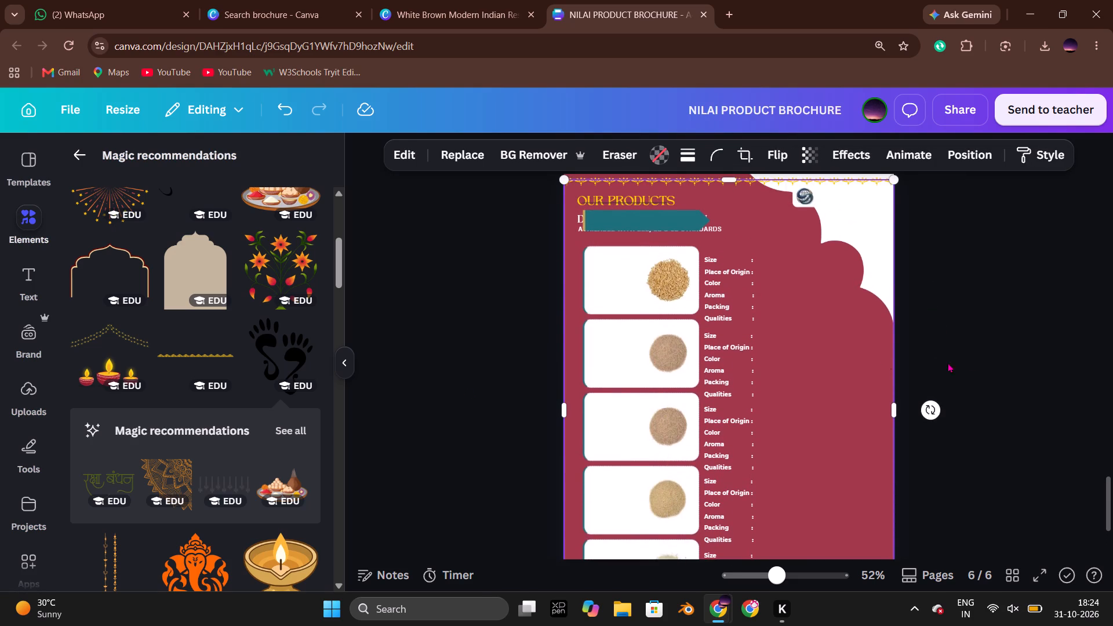
{"action": "scroll", "coordinate": [967, 360], "scroll_direction": "down", "scroll_amount": 2}
{"action": "key", "text": "Down"}
{"action": "key", "text": "Down"}
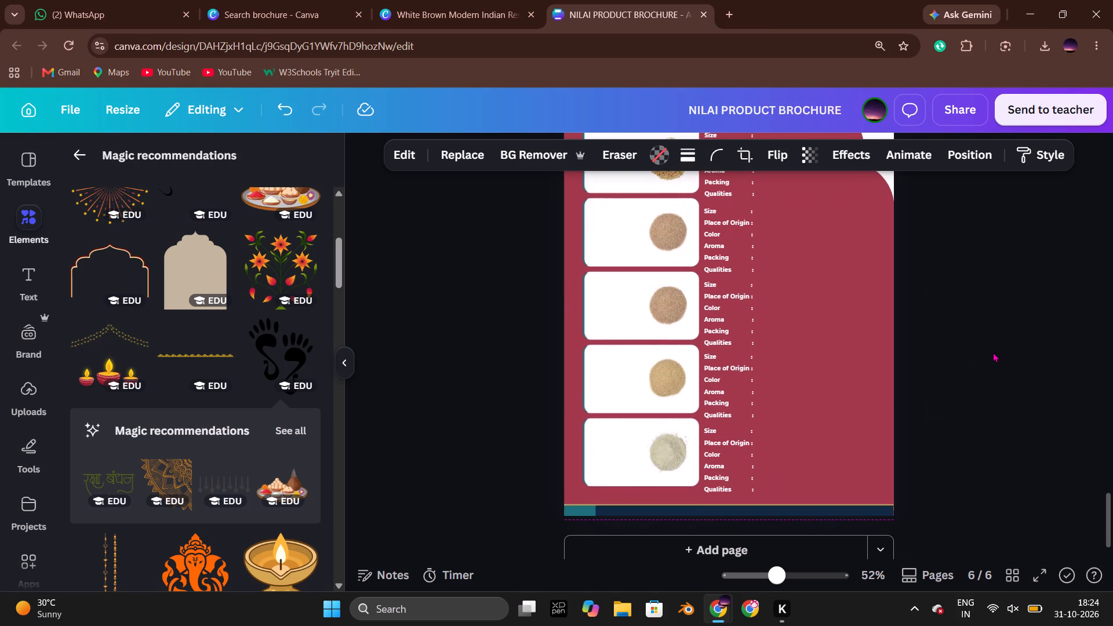
{"action": "key", "text": "Down"}
{"action": "key", "text": "Down"}
{"action": "key", "text": "Down"}
{"action": "key", "text": "Down"}
{"action": "key", "text": "Down"}
{"action": "key", "text": "Down"}
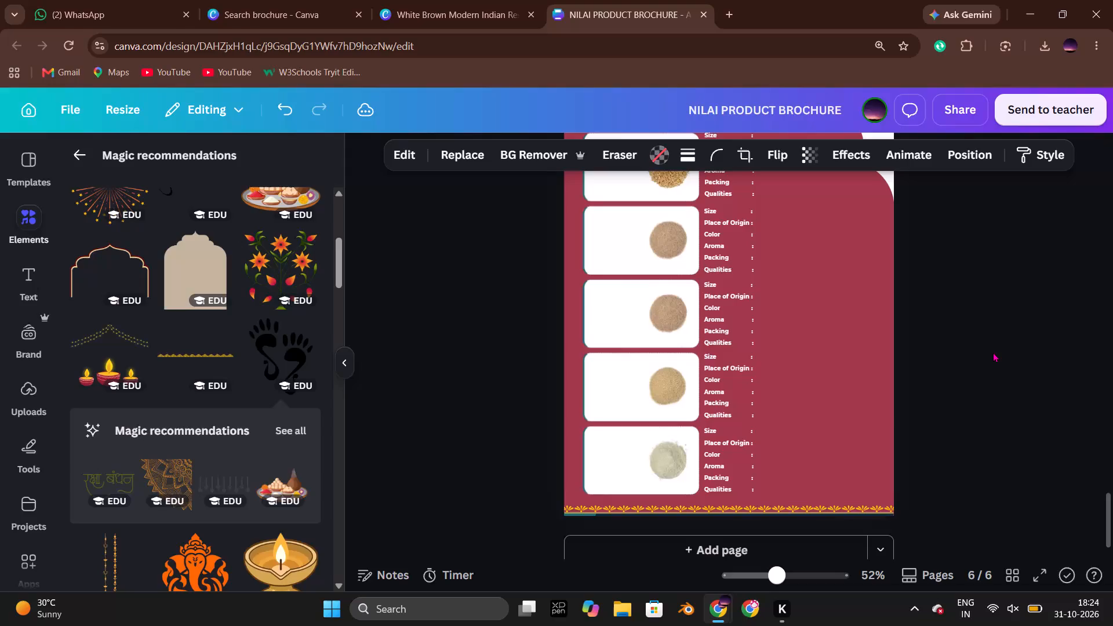
{"action": "key", "text": "Up"}
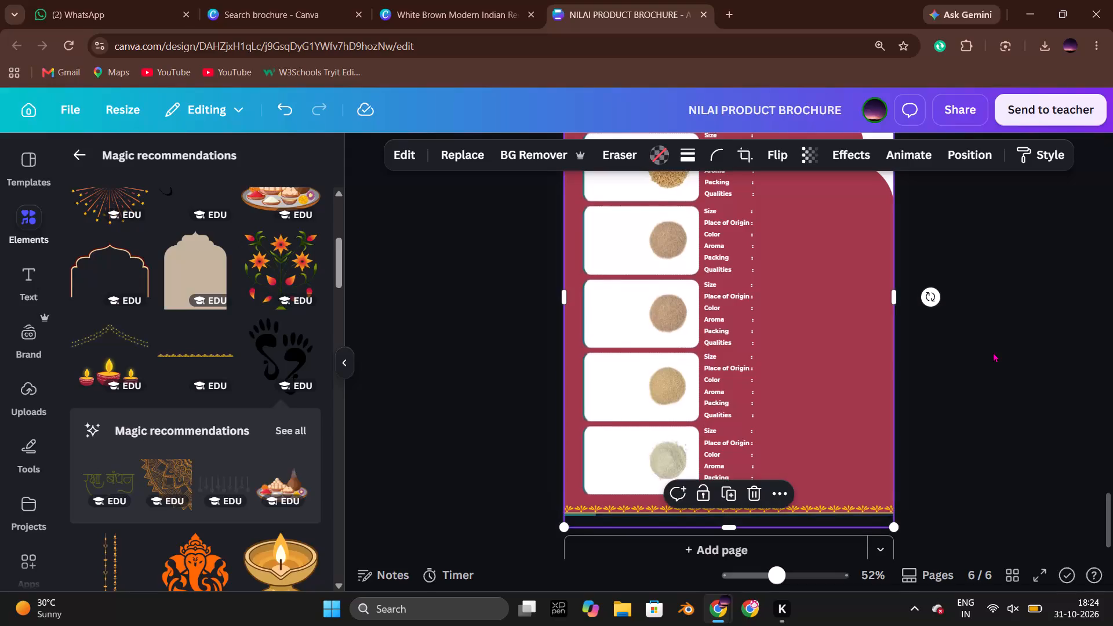
{"action": "key", "text": "Up"}
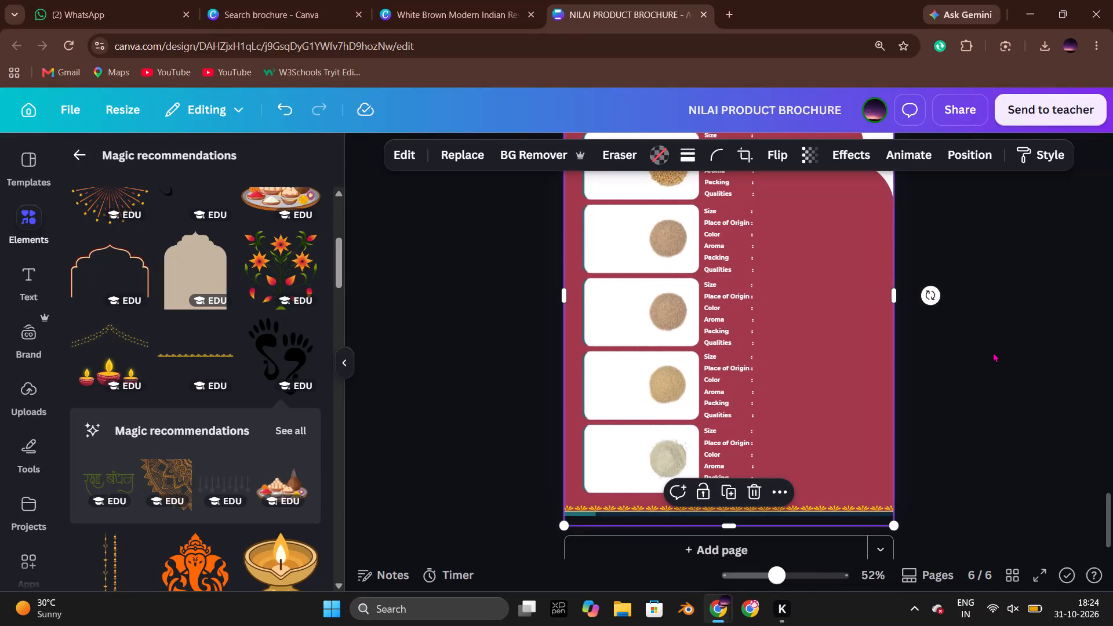
{"action": "left_click", "coordinate": [993, 352]}
{"action": "scroll", "coordinate": [993, 352], "scroll_direction": "left", "scroll_amount": 1}
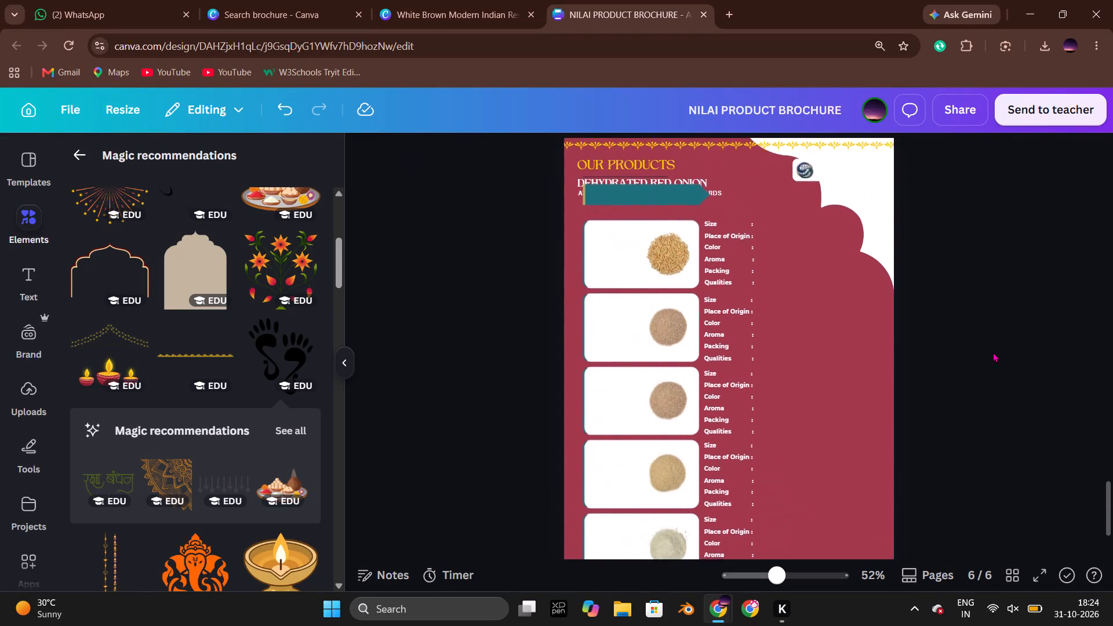
{"action": "scroll", "coordinate": [993, 352], "scroll_direction": "left", "scroll_amount": 1}
Erase the leftover header banner, company logo and footer bar from the garlic graphic with the Pixel Eraser at size 20.
{"action": "left_click", "coordinate": [621, 385]}
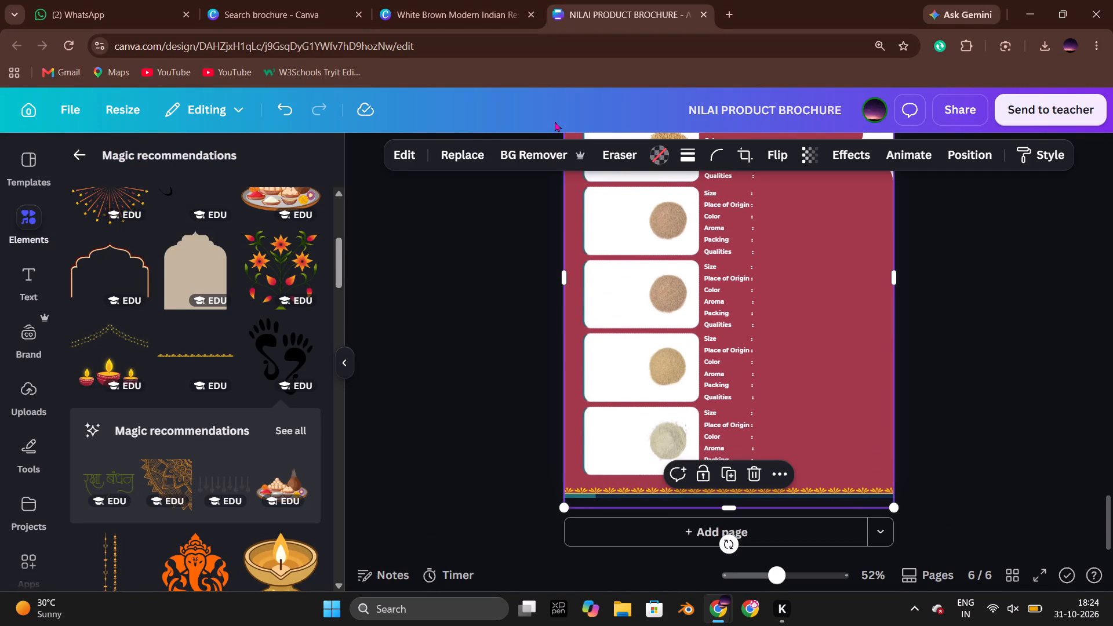
{"action": "left_click", "coordinate": [631, 154]}
{"action": "left_click", "coordinate": [631, 230]}
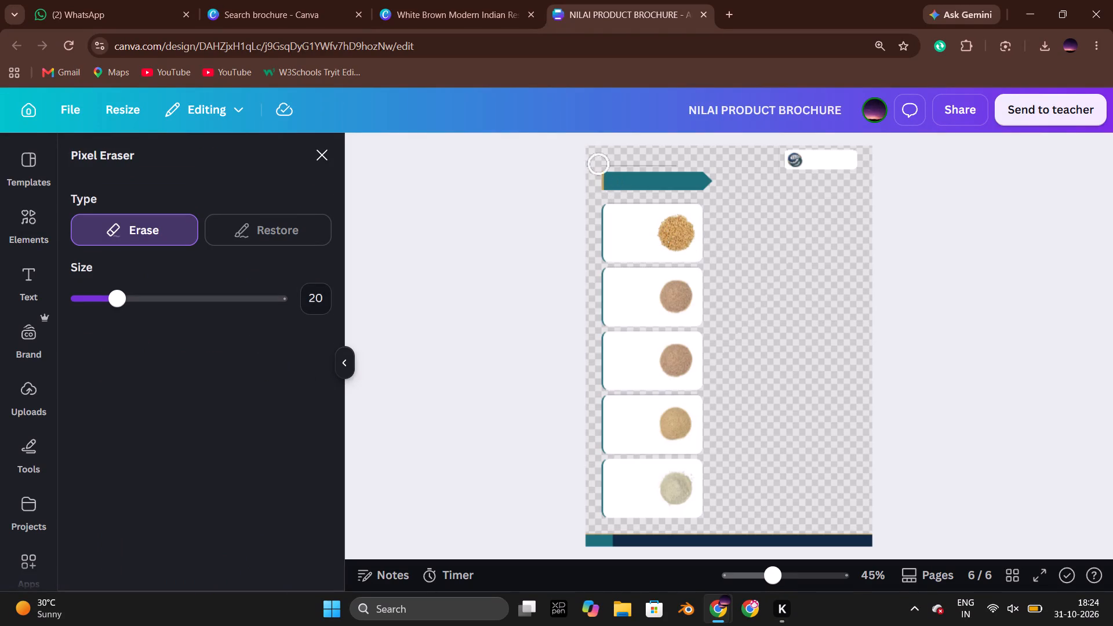
{"action": "left_click_drag", "start_coordinate": [596, 156], "coordinate": [683, 177]}
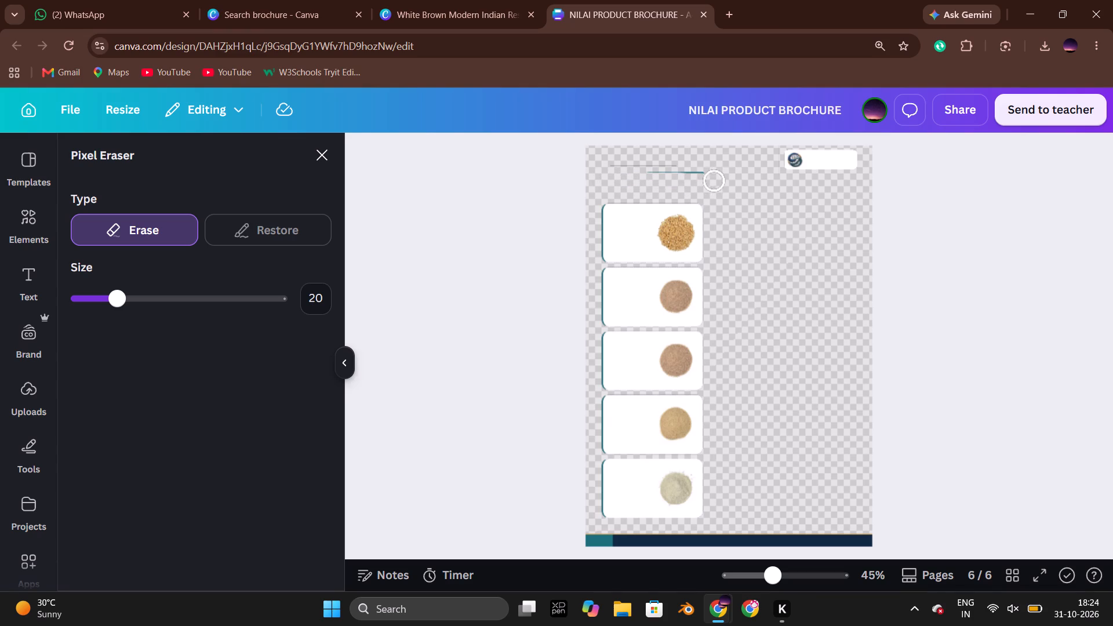
{"action": "left_click_drag", "start_coordinate": [683, 177], "coordinate": [755, 165]}
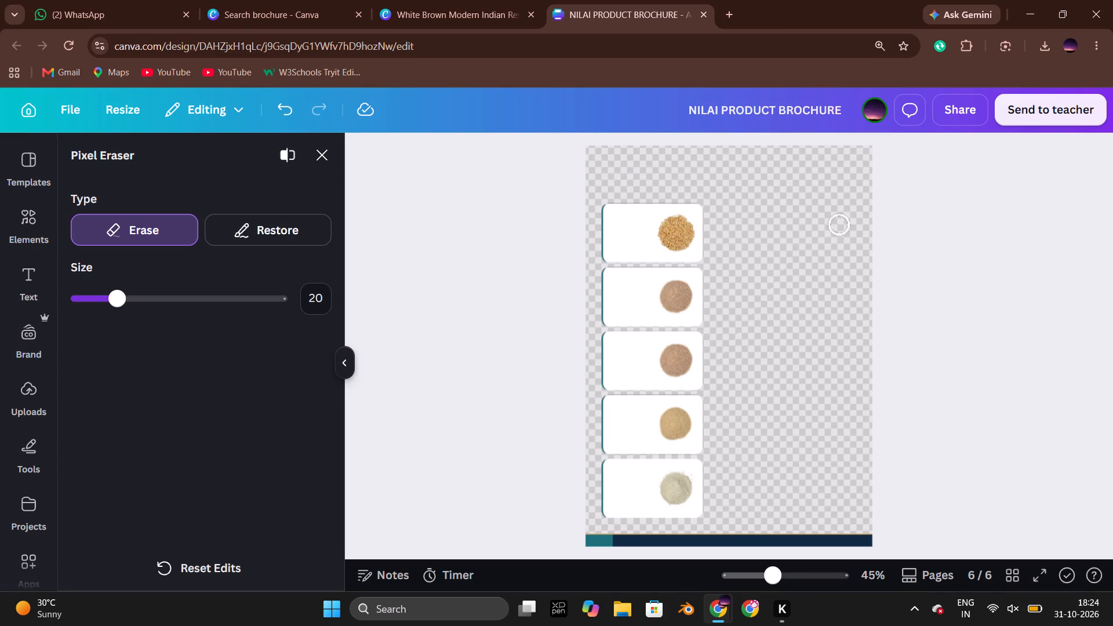
{"action": "left_click_drag", "start_coordinate": [590, 539], "coordinate": [676, 540]}
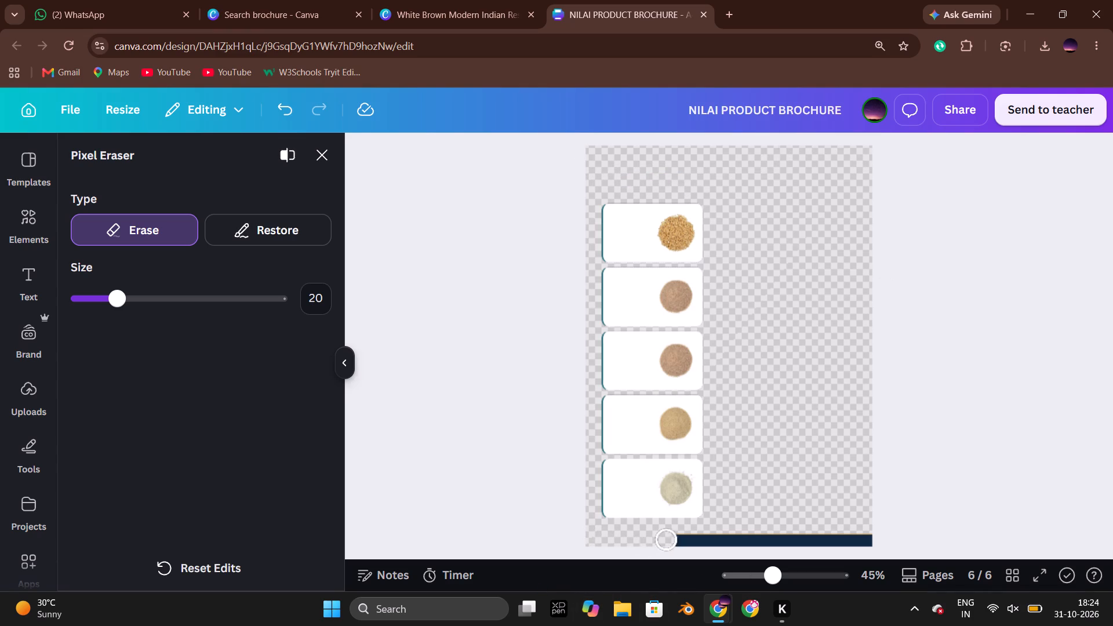
{"action": "left_click_drag", "start_coordinate": [676, 540], "coordinate": [882, 540]}
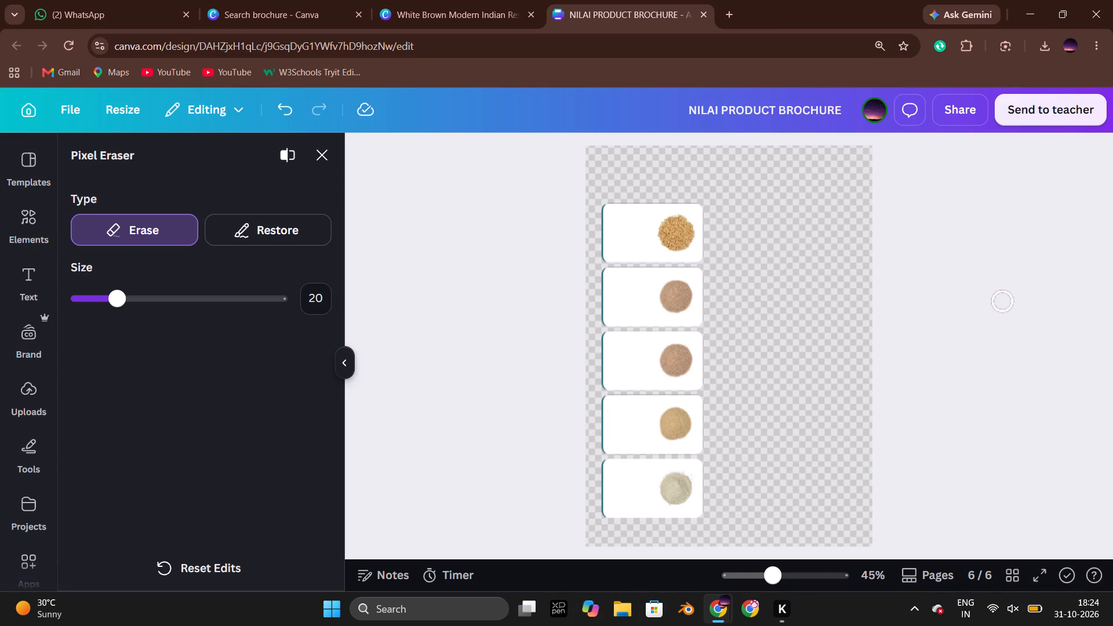
{"action": "left_click", "coordinate": [504, 257]}
{"action": "left_click", "coordinate": [328, 163]}
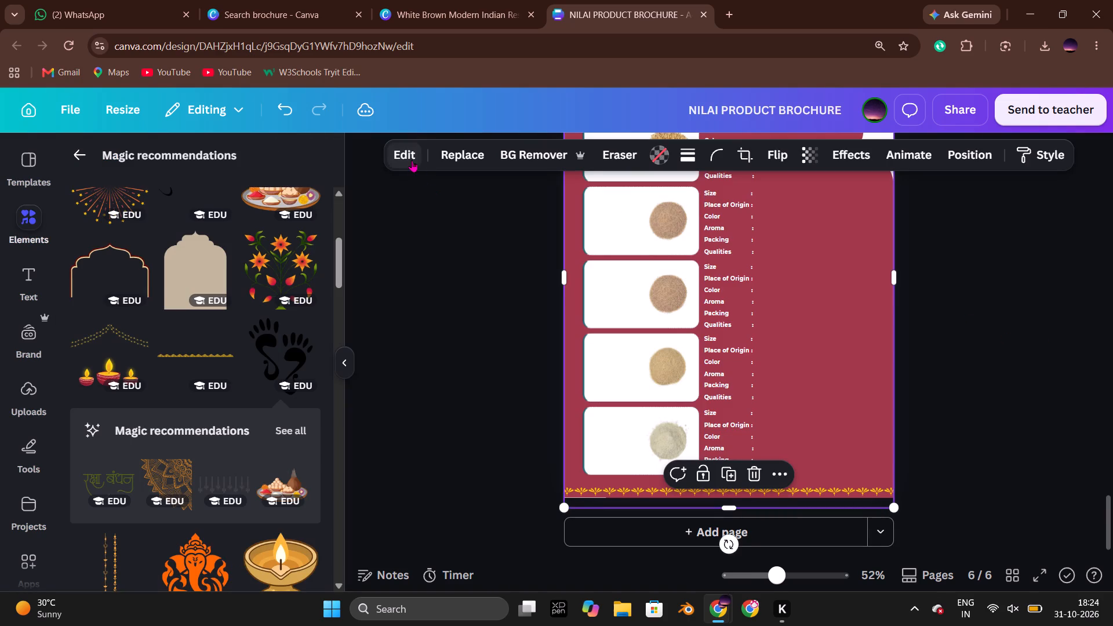
Upscale the garlic card-and-photo graphic on page 6.
{"action": "left_click", "coordinate": [412, 160]}
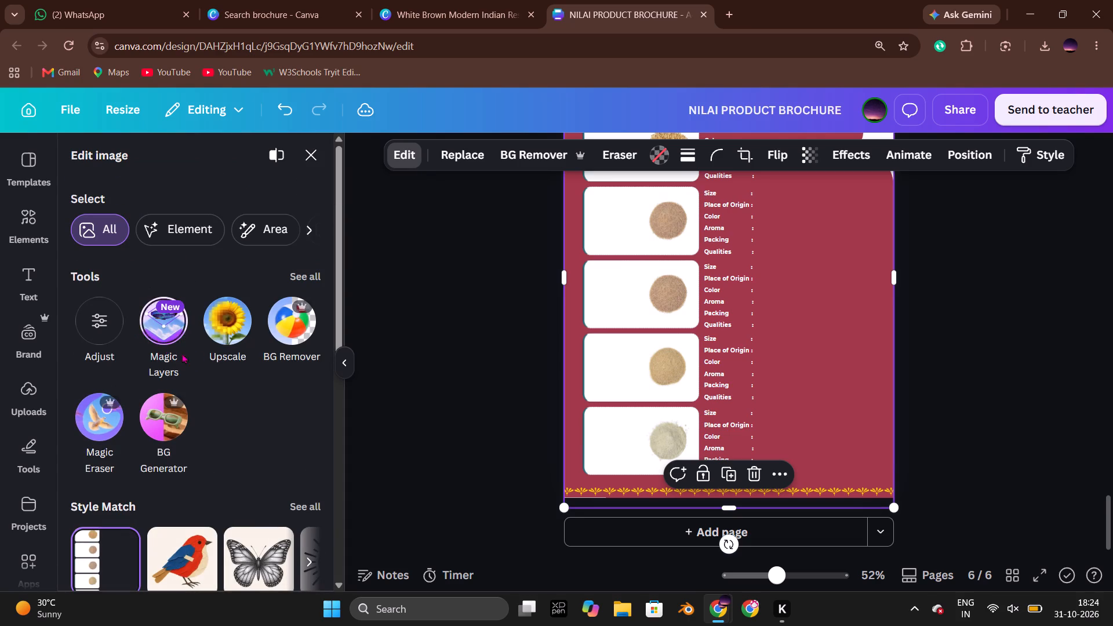
{"action": "left_click", "coordinate": [226, 333]}
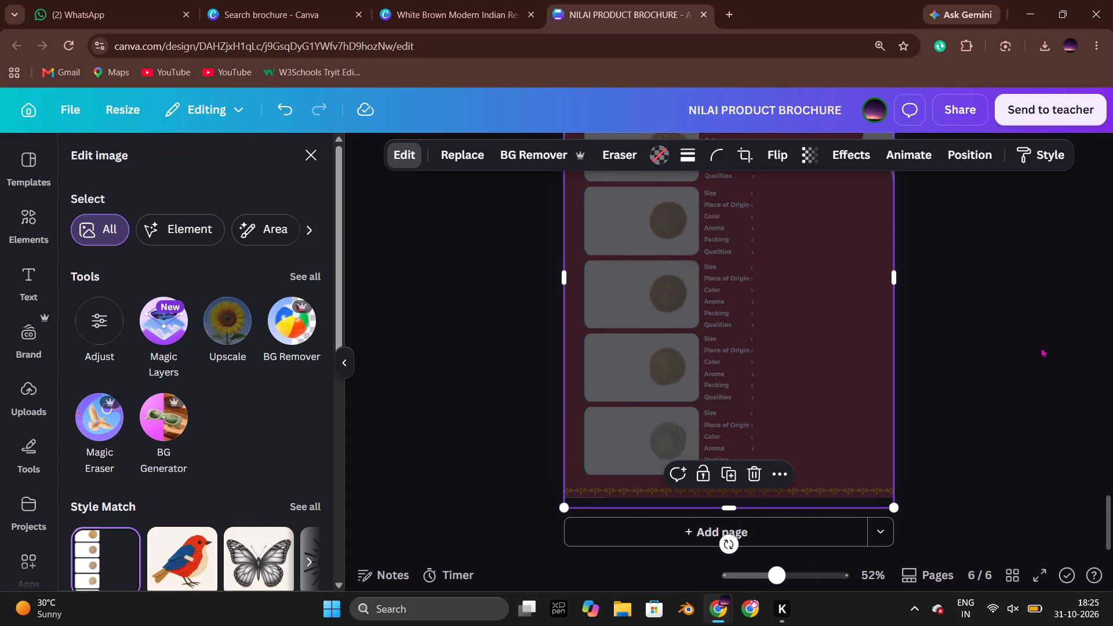
Copy the DEHYDRATED GARLIC heading text from page 1 of the Nagwade Global catalog and return to the NILAI brochure.
{"action": "scroll", "coordinate": [1041, 347], "scroll_direction": "up", "scroll_amount": 3}
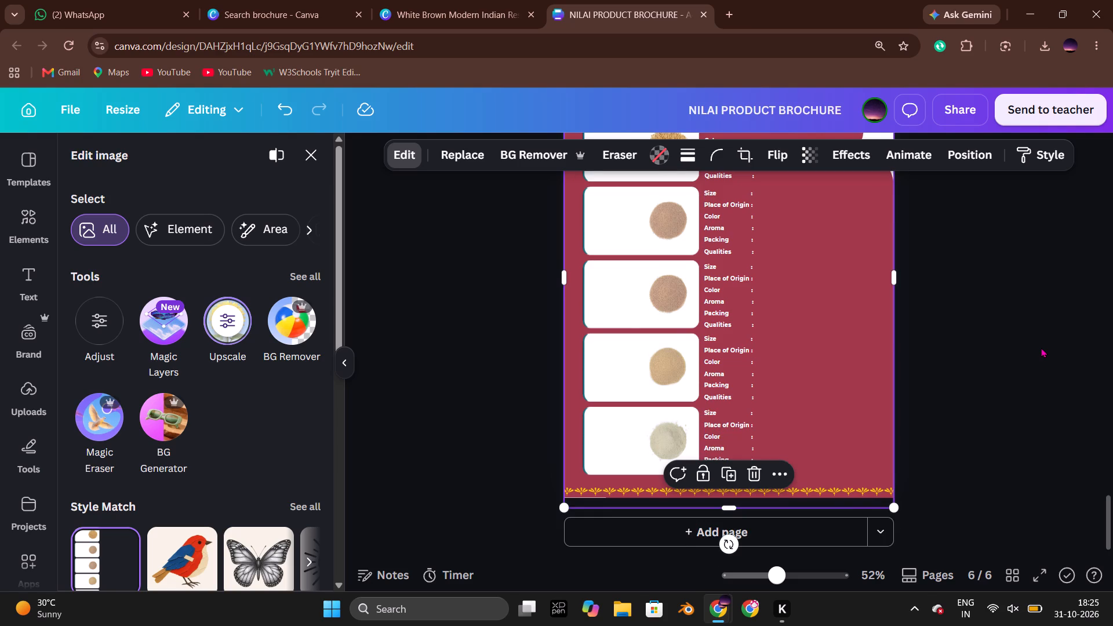
{"action": "key", "text": "alt+Tab"}
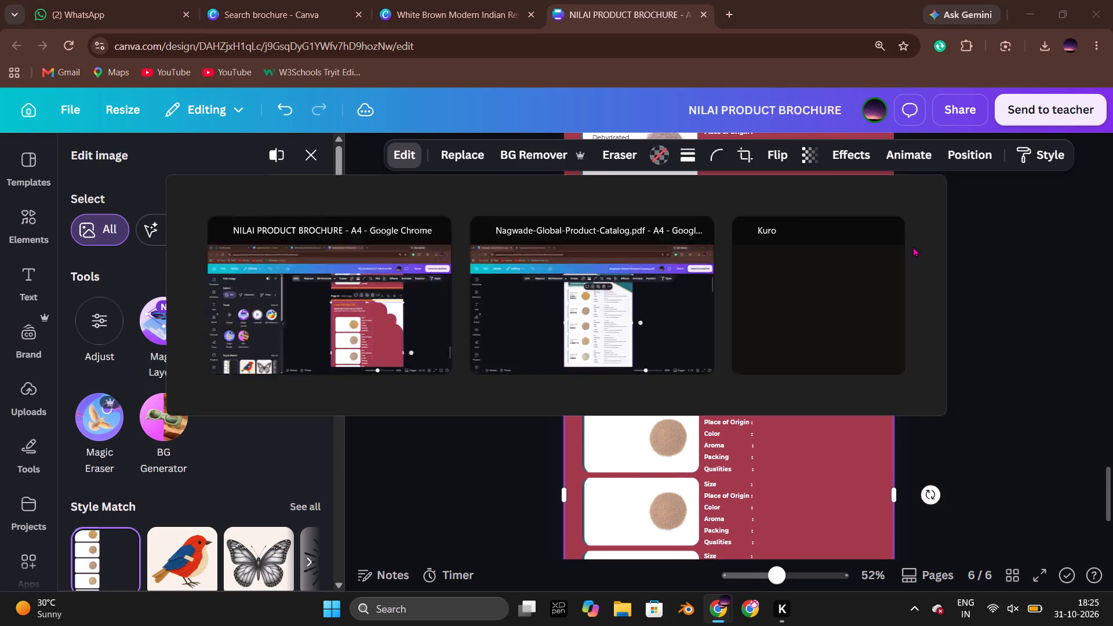
{"action": "left_click", "coordinate": [907, 245]}
{"action": "scroll", "coordinate": [820, 282], "scroll_direction": "up", "scroll_amount": 1}
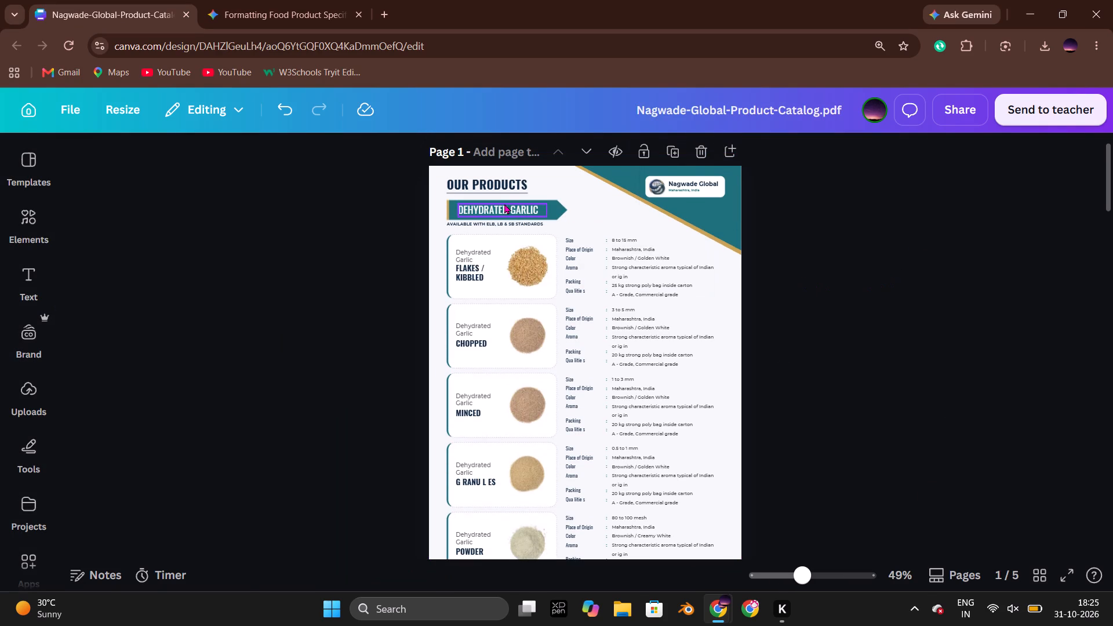
{"action": "double_click", "coordinate": [504, 205]}
{"action": "key", "text": "ctrl+c"}
{"action": "key", "text": "alt+Tab"}
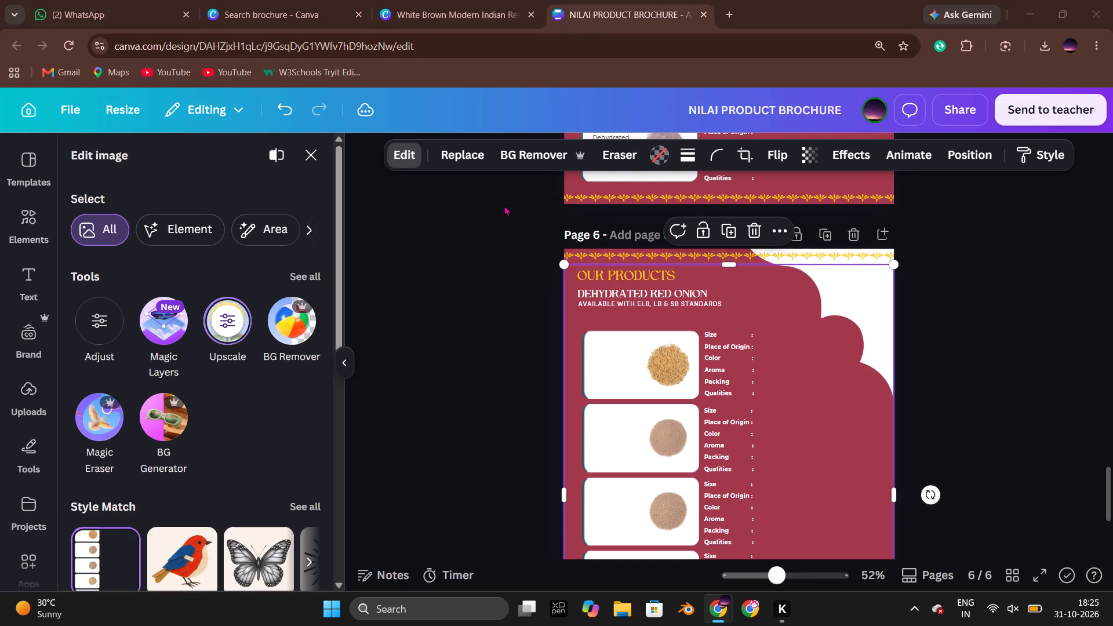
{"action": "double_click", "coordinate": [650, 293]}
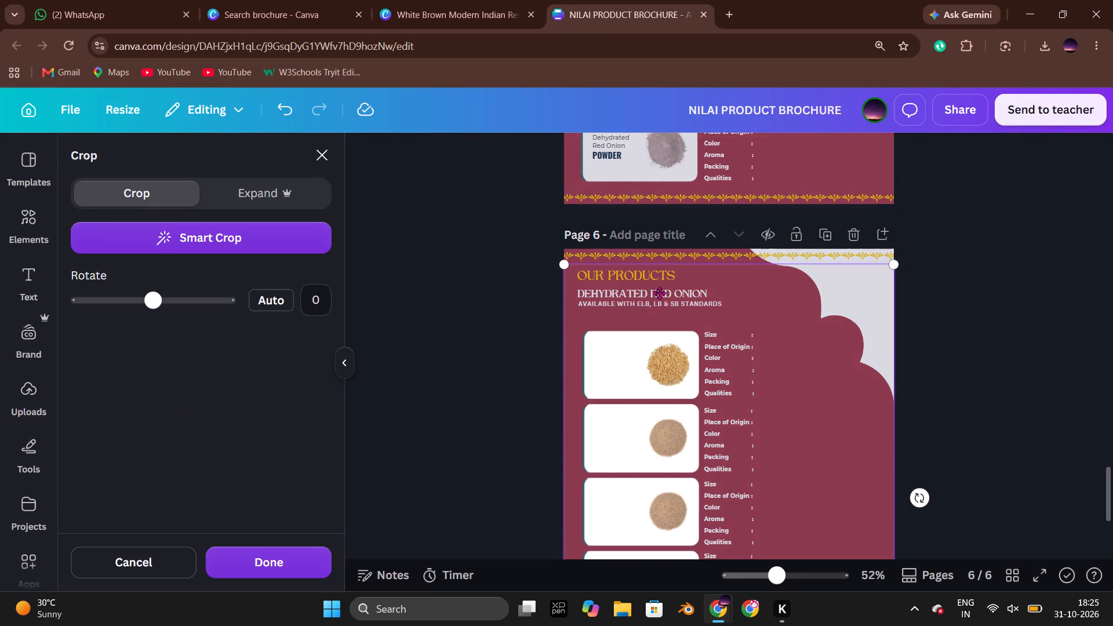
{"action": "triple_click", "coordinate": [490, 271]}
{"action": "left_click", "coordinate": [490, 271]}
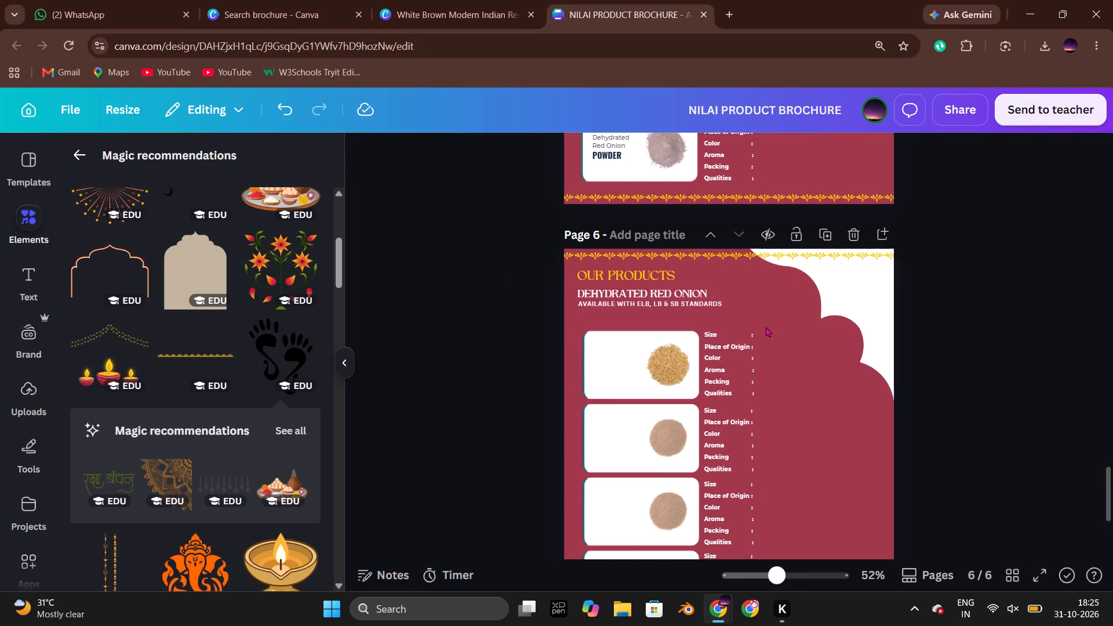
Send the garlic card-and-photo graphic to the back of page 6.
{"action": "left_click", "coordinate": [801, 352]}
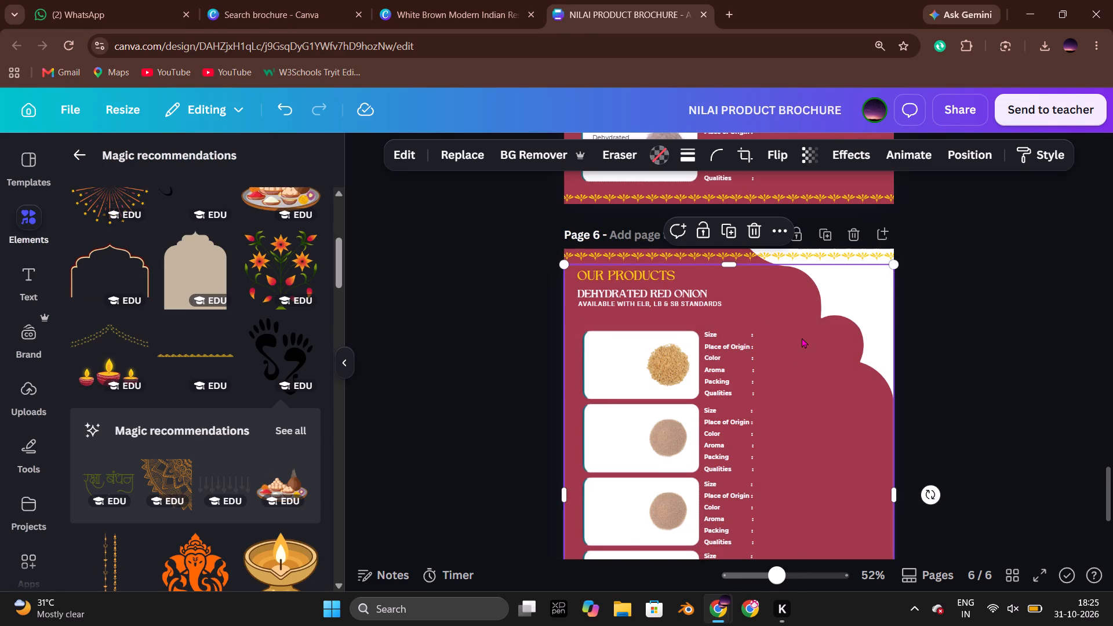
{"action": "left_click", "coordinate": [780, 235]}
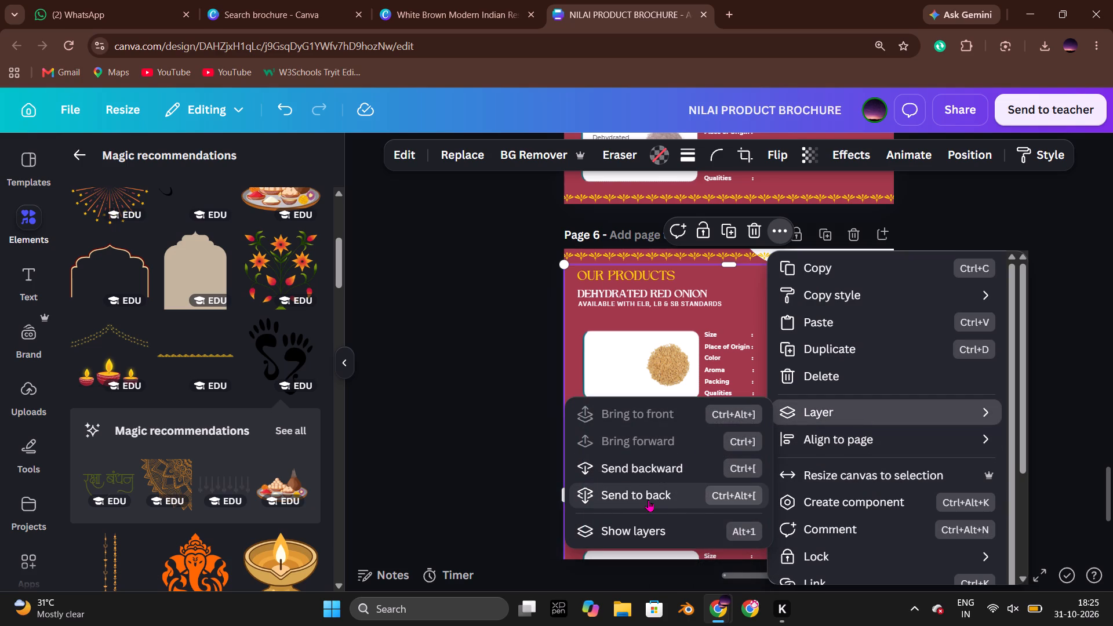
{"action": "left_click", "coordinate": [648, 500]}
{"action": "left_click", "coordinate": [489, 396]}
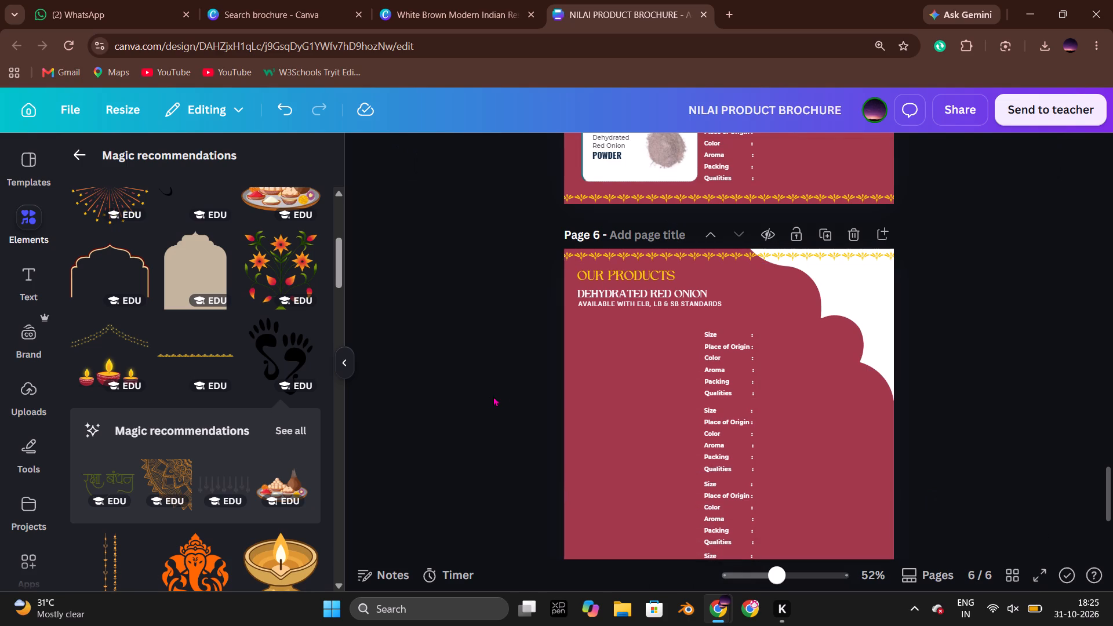
Move the garlic graphic's layer directly above the maroon arch background shape on page 6 and lock the graphic in place.
{"action": "left_click", "coordinate": [856, 310]}
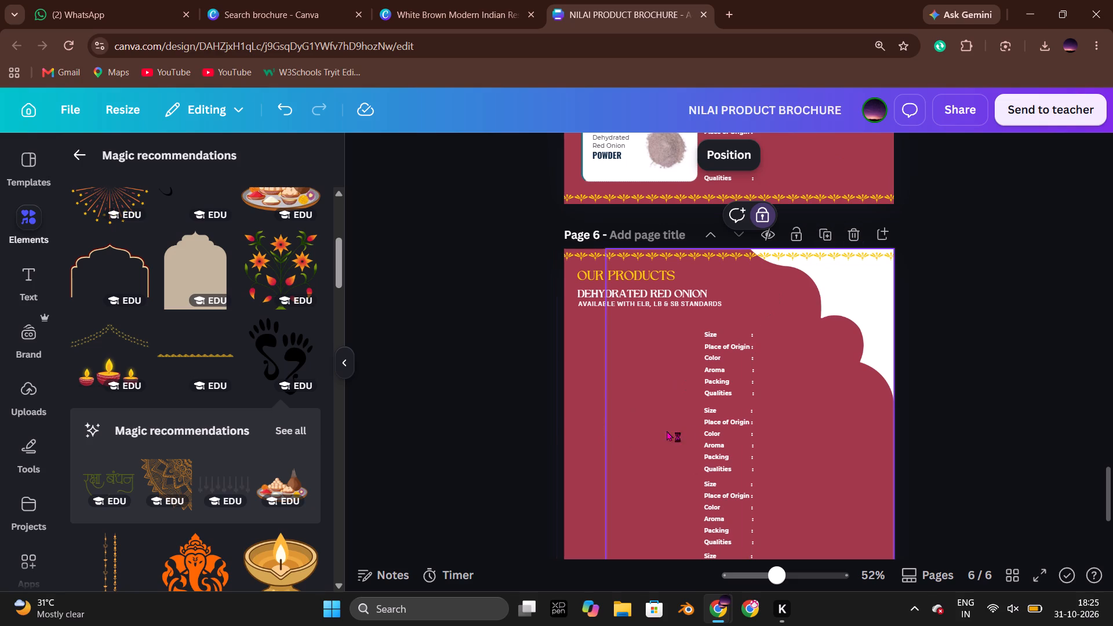
{"action": "left_click", "coordinate": [711, 387]}
{"action": "left_click", "coordinate": [1017, 150]}
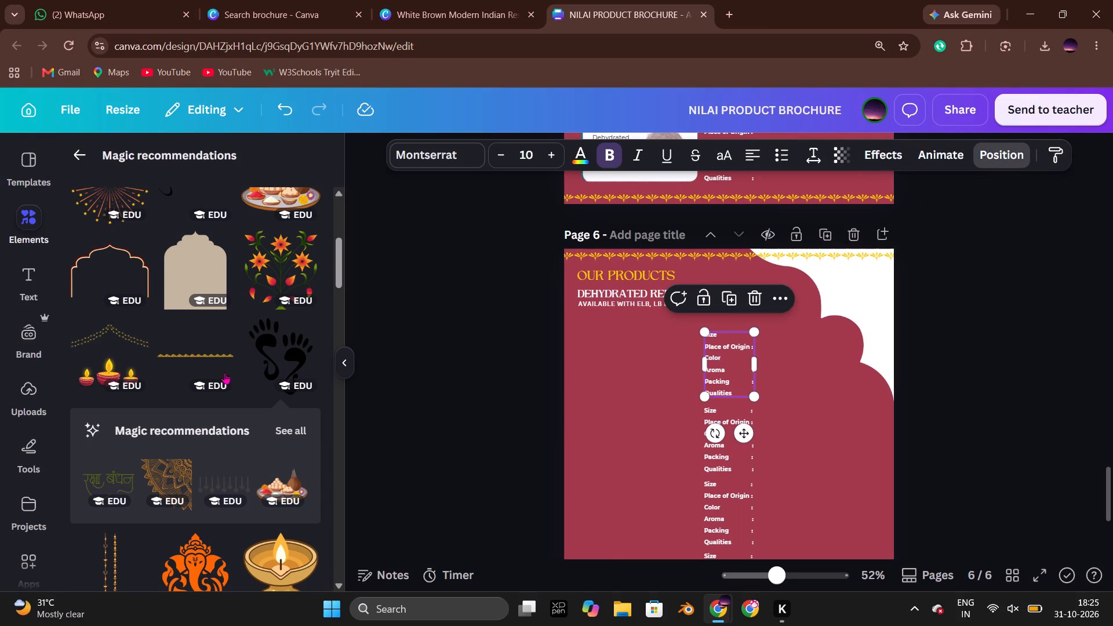
{"action": "scroll", "coordinate": [230, 365], "scroll_direction": "down", "scroll_amount": 17}
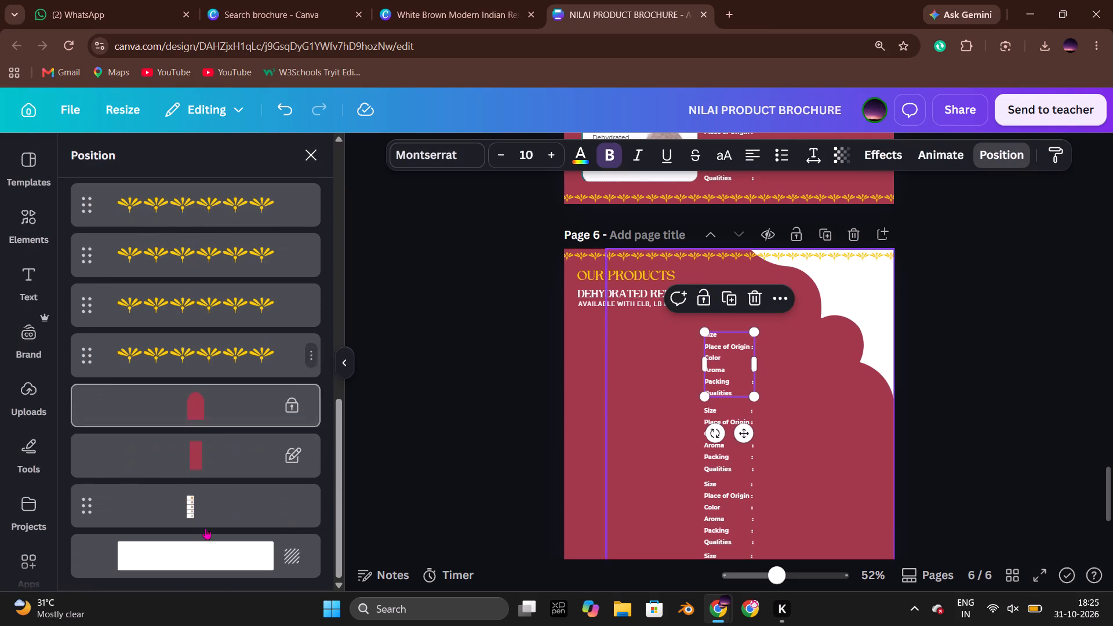
{"action": "left_click_drag", "start_coordinate": [207, 514], "coordinate": [209, 390]}
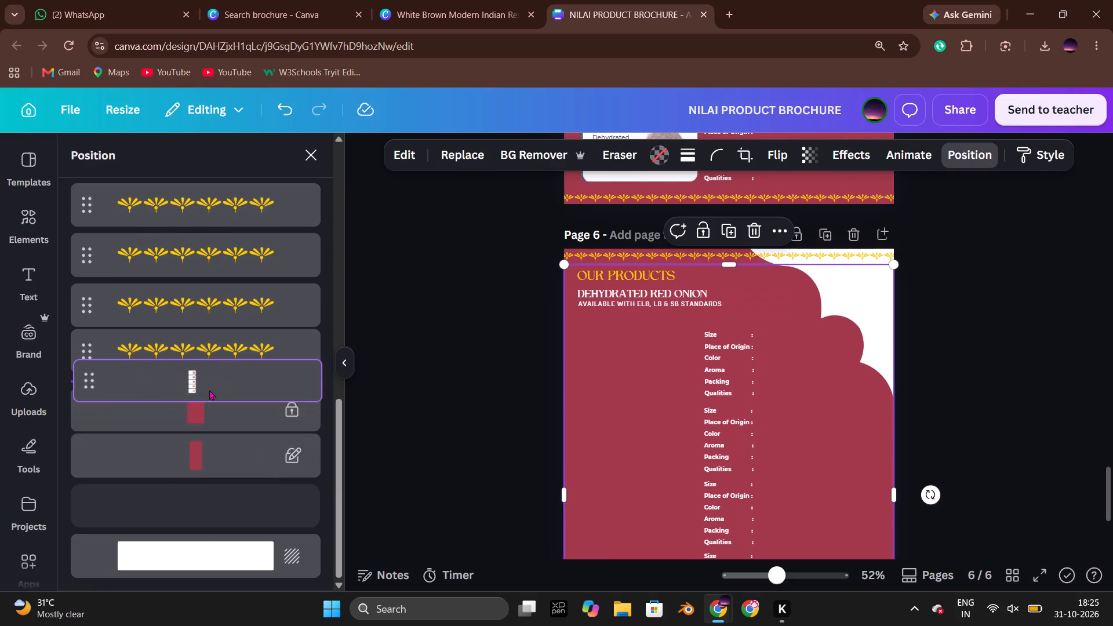
{"action": "left_click", "coordinate": [710, 231]}
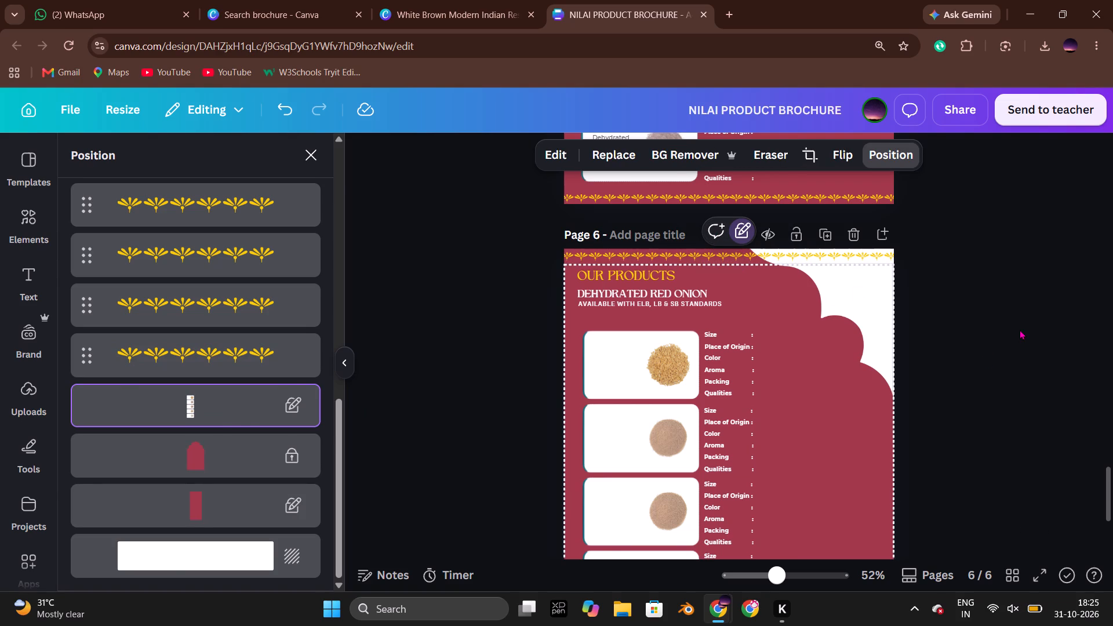
{"action": "left_click", "coordinate": [1020, 329]}
{"action": "left_click", "coordinate": [1020, 329]}
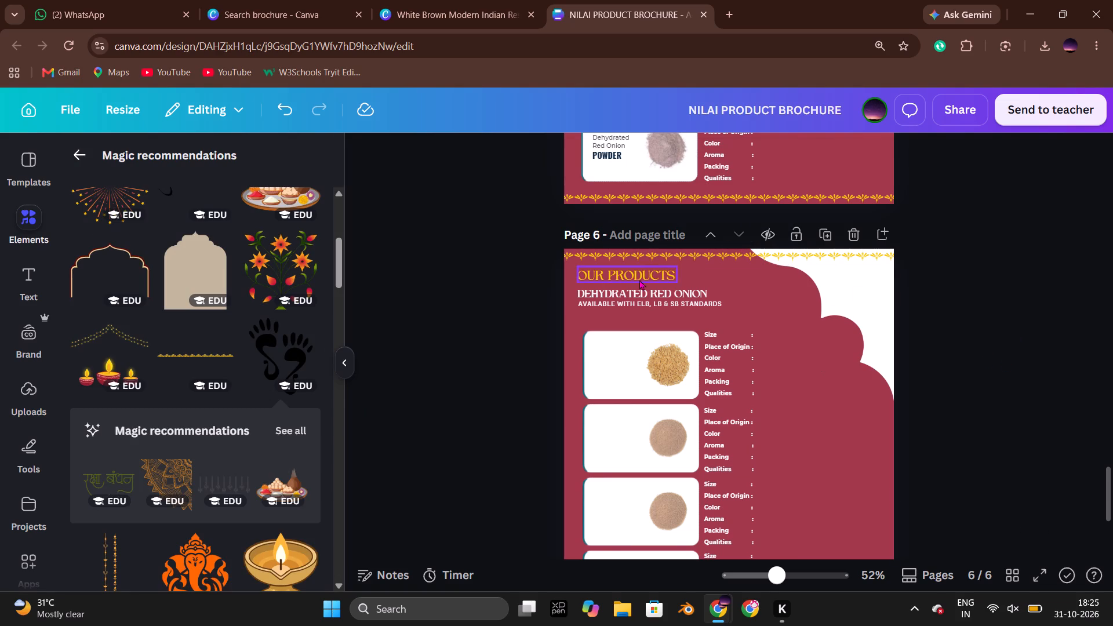
Replace the Dehydrated Red Onion title on page 6 with the copied text DEHYDRATED GARLIC.
{"action": "key", "text": "alt+Tab"}
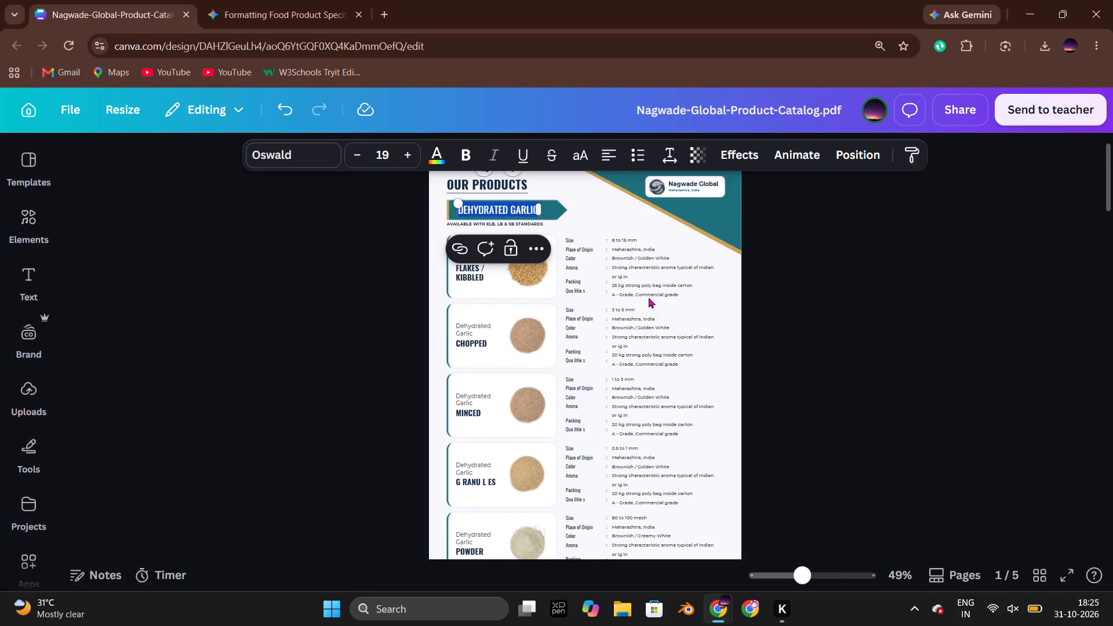
{"action": "key", "text": "alt+Tab"}
{"action": "triple_click", "coordinate": [650, 293]}
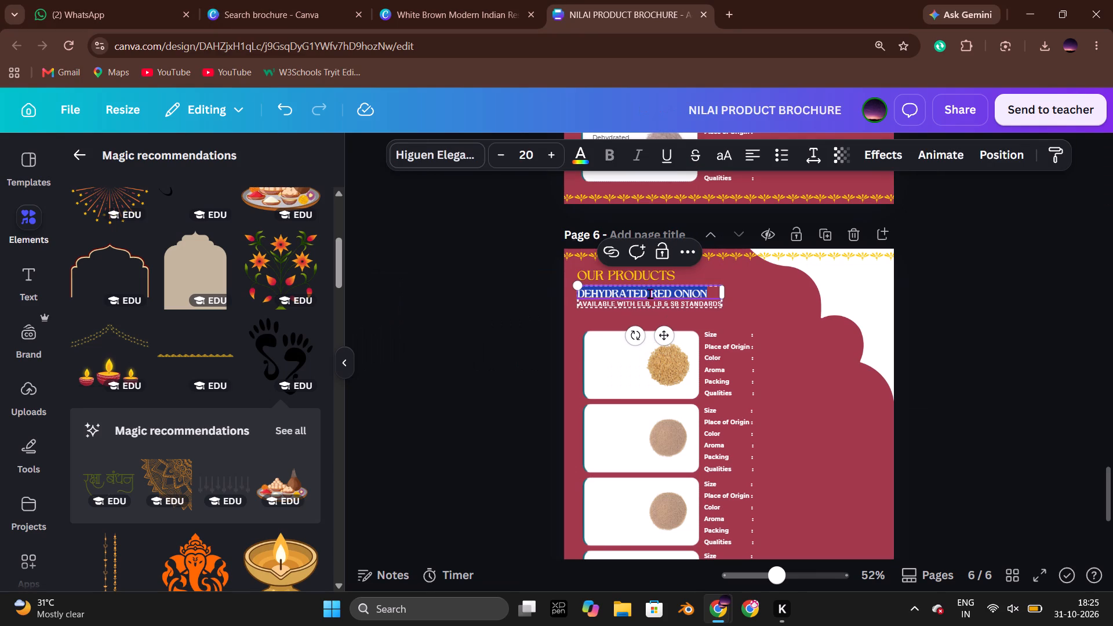
{"action": "key", "text": "ctrl+v"}
{"action": "left_click", "coordinate": [968, 321]}
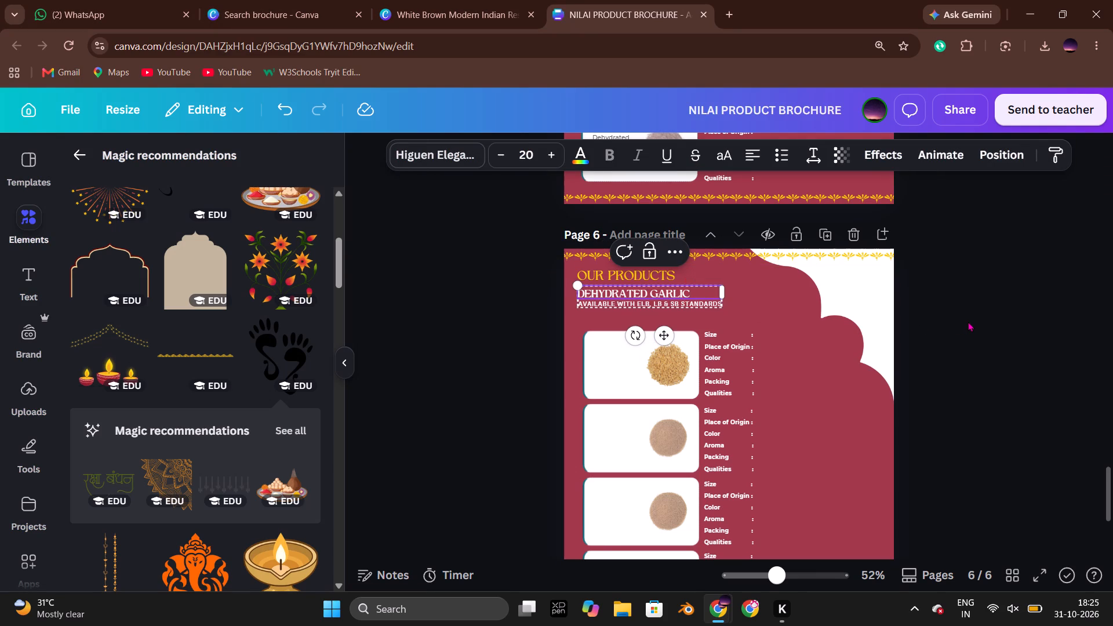
Compare page 6 of the brochure with the Dehydrated Garlic page of the Nagwade Global catalog.
{"action": "key", "text": "alt+Tab"}
{"action": "left_click", "coordinate": [968, 321]}
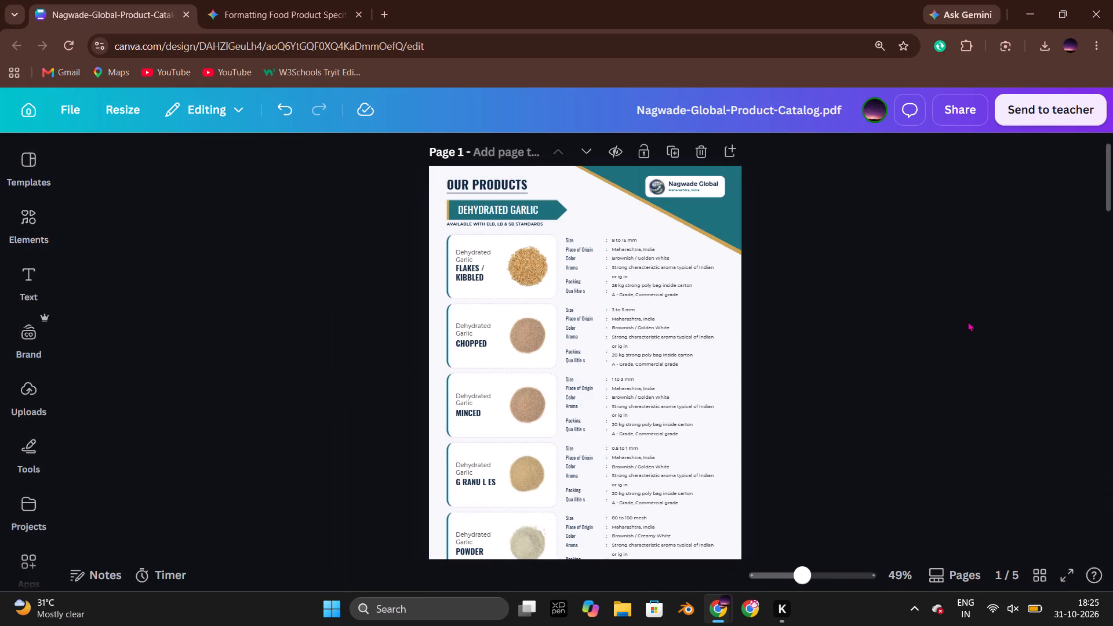
{"action": "key", "text": "alt+Tab"}
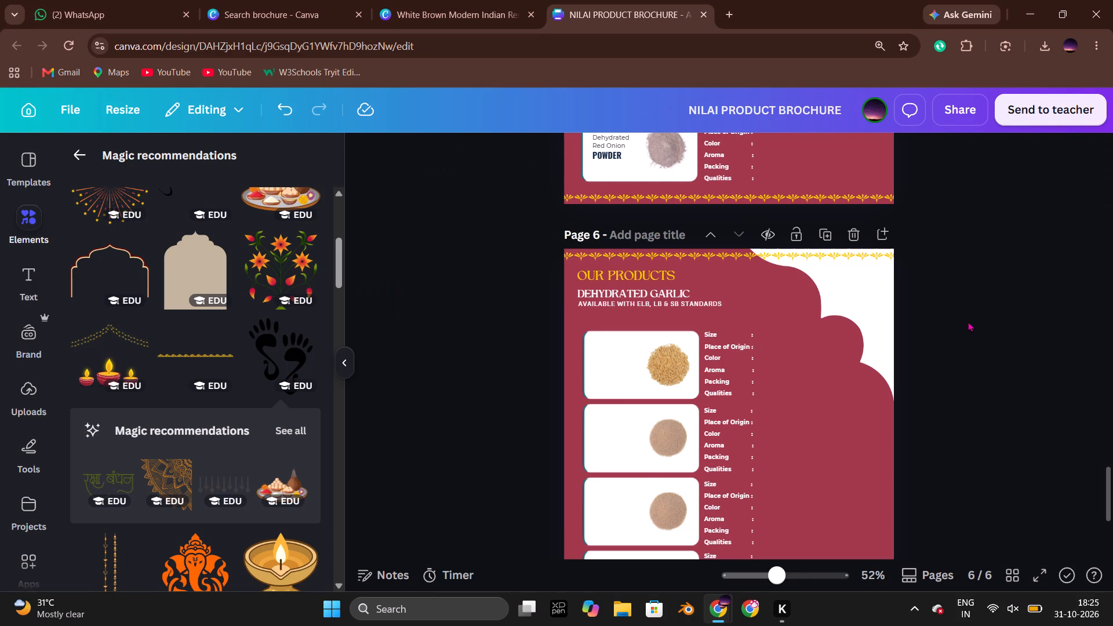
{"action": "key", "text": "alt+Tab"}
{"action": "key", "text": "alt+Tab"}
{"action": "key", "text": "alt+Tab"}
{"action": "key", "text": "alt+Tab"}
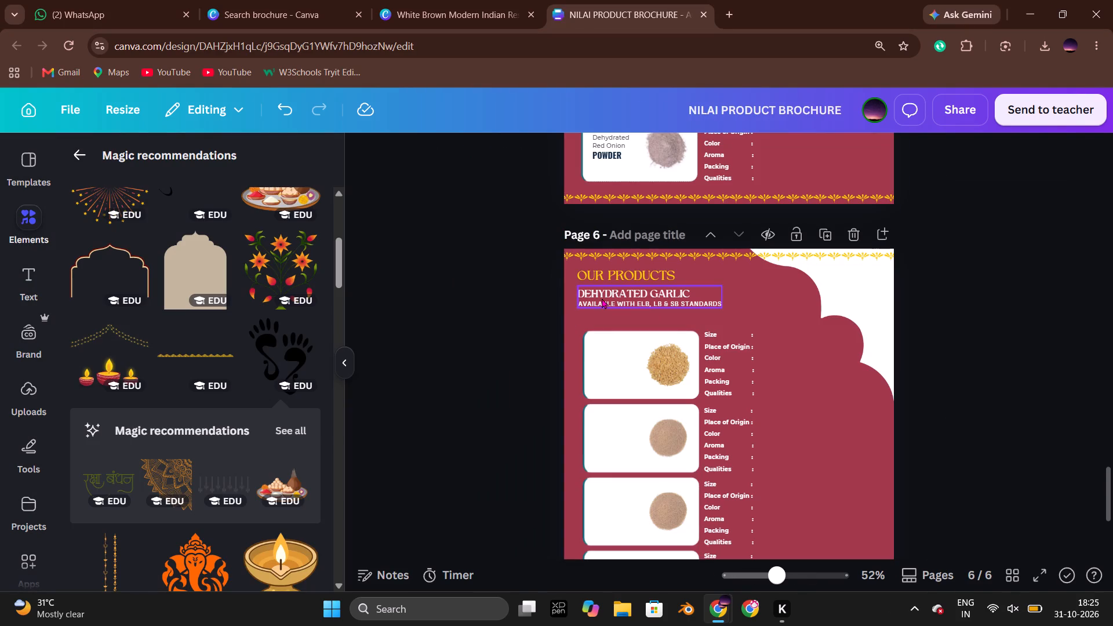
{"action": "left_click", "coordinate": [1008, 326]}
{"action": "key", "text": "alt+Tab"}
{"action": "key", "text": "alt+Tab"}
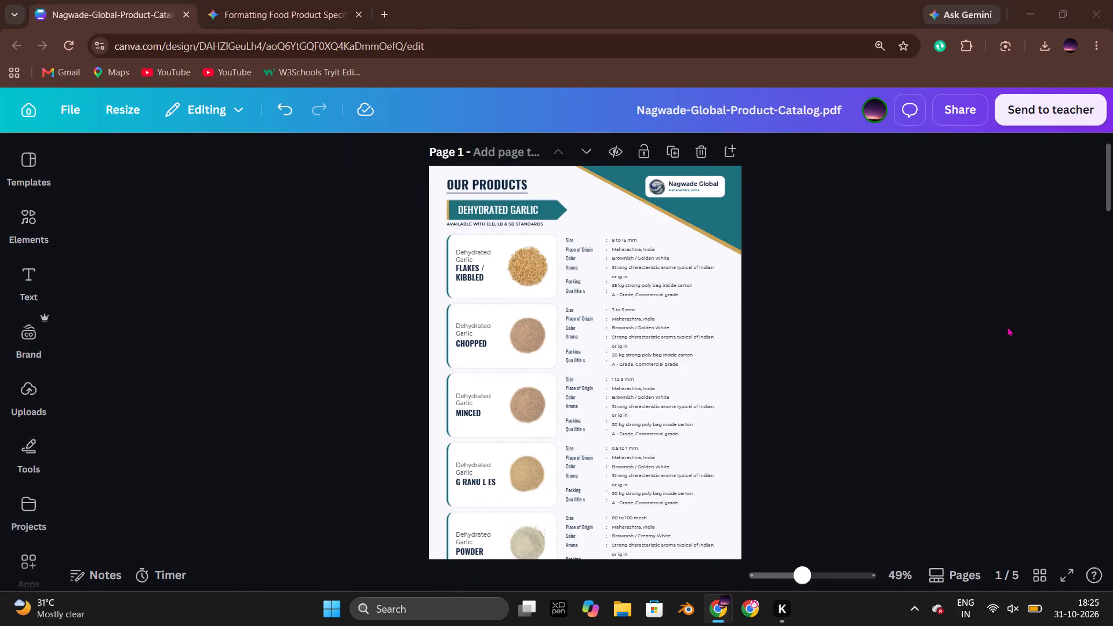
Nudge the first specification label block on page 6 down slightly beside the top garlic card.
{"action": "left_click", "coordinate": [635, 390]}
{"action": "left_click", "coordinate": [732, 380]}
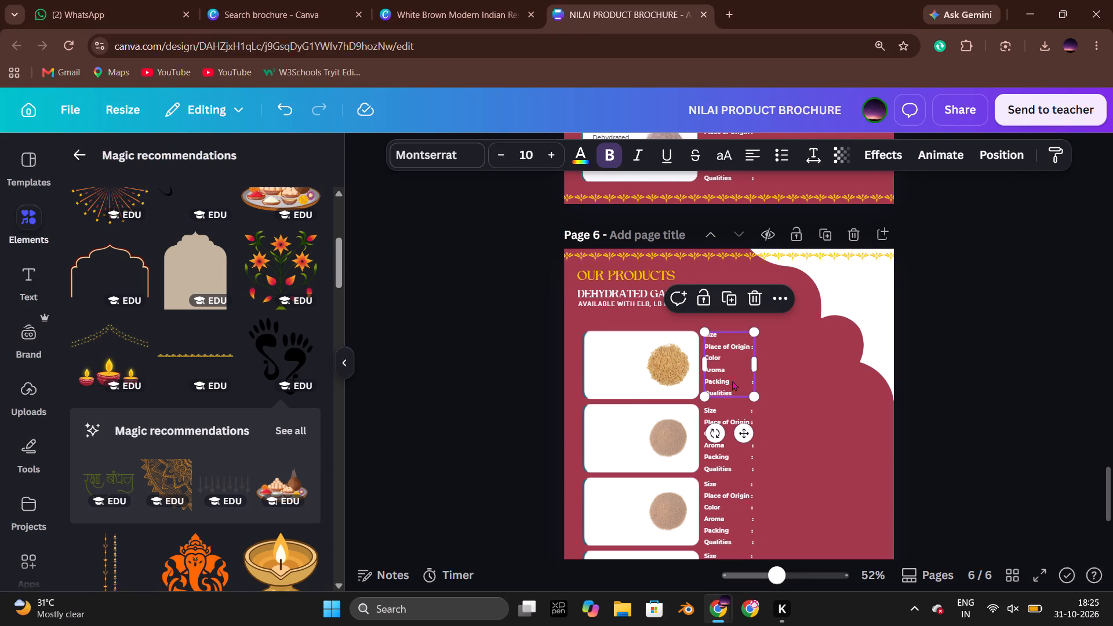
{"action": "left_click", "coordinate": [1021, 384]}
{"action": "left_click", "coordinate": [734, 378]}
{"action": "key", "text": "Down"}
{"action": "left_click", "coordinate": [980, 387]}
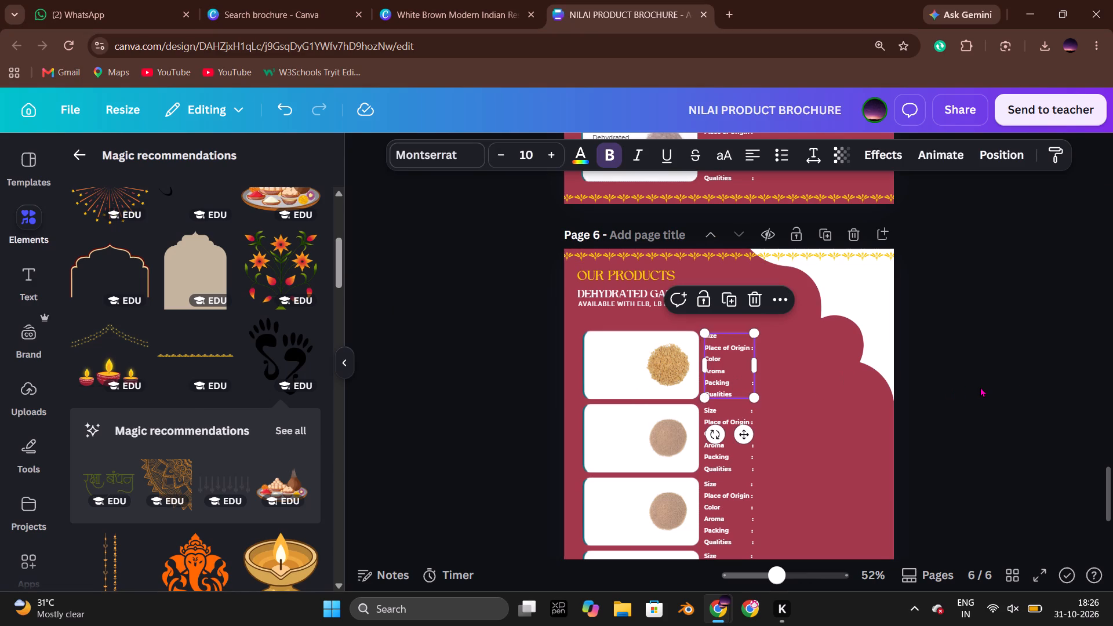
Review the alignment of the garlic cards and specification labels across page 6.
{"action": "scroll", "coordinate": [980, 387], "scroll_direction": "down", "scroll_amount": 4}
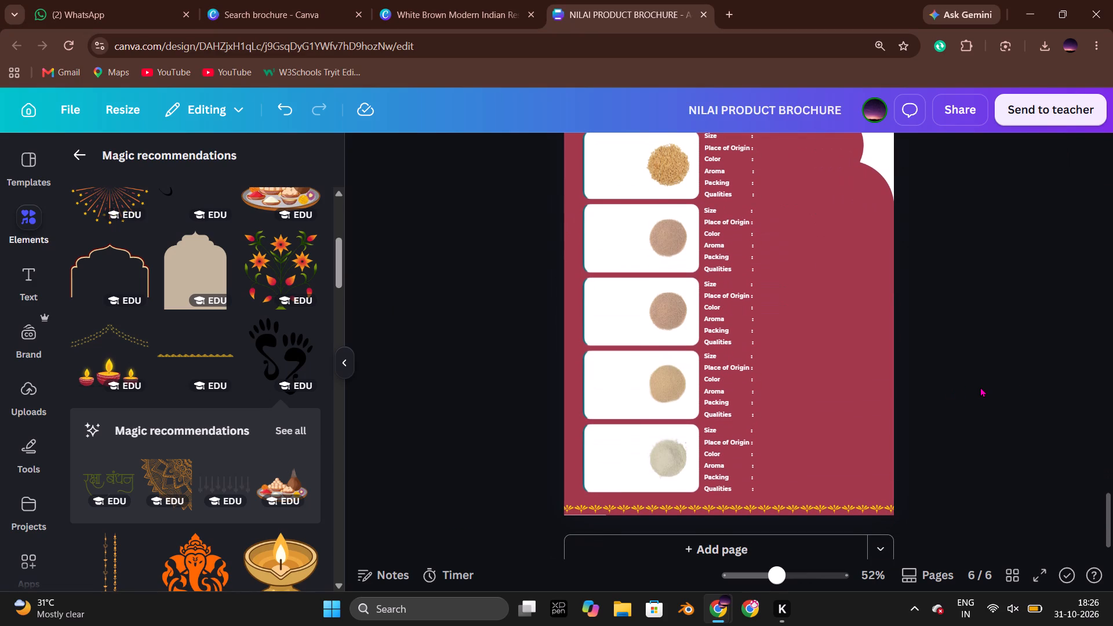
{"action": "key", "text": "alt+Tab"}
{"action": "key", "text": "alt+Tab"}
{"action": "scroll", "coordinate": [980, 387], "scroll_direction": "up", "scroll_amount": 3}
{"action": "scroll", "coordinate": [980, 387], "scroll_direction": "down", "scroll_amount": 5}
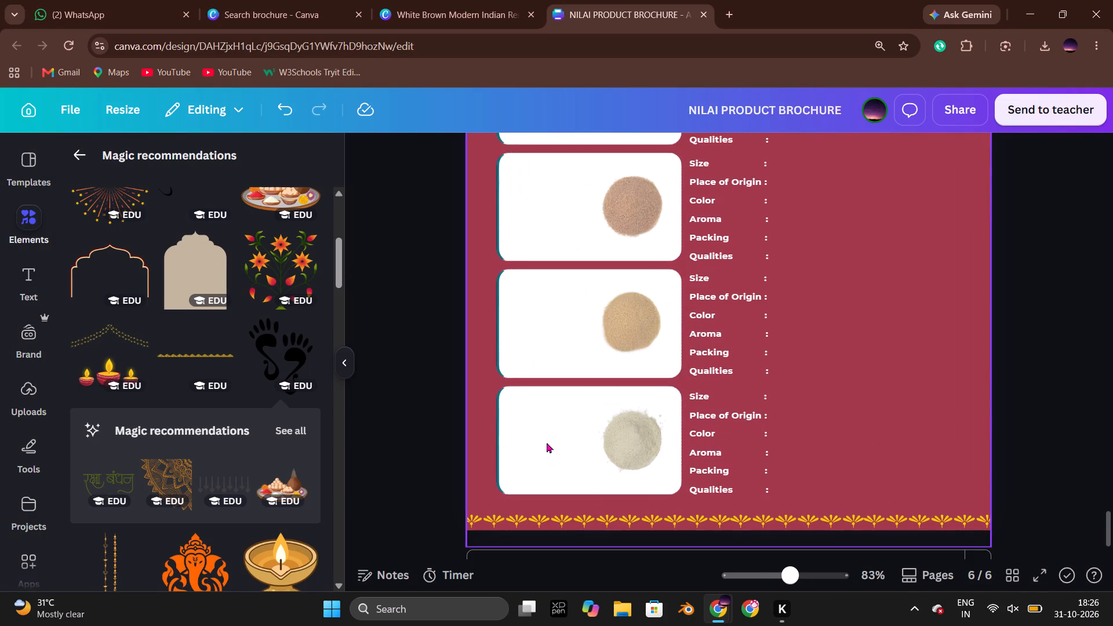
{"action": "left_click", "coordinate": [1061, 382]}
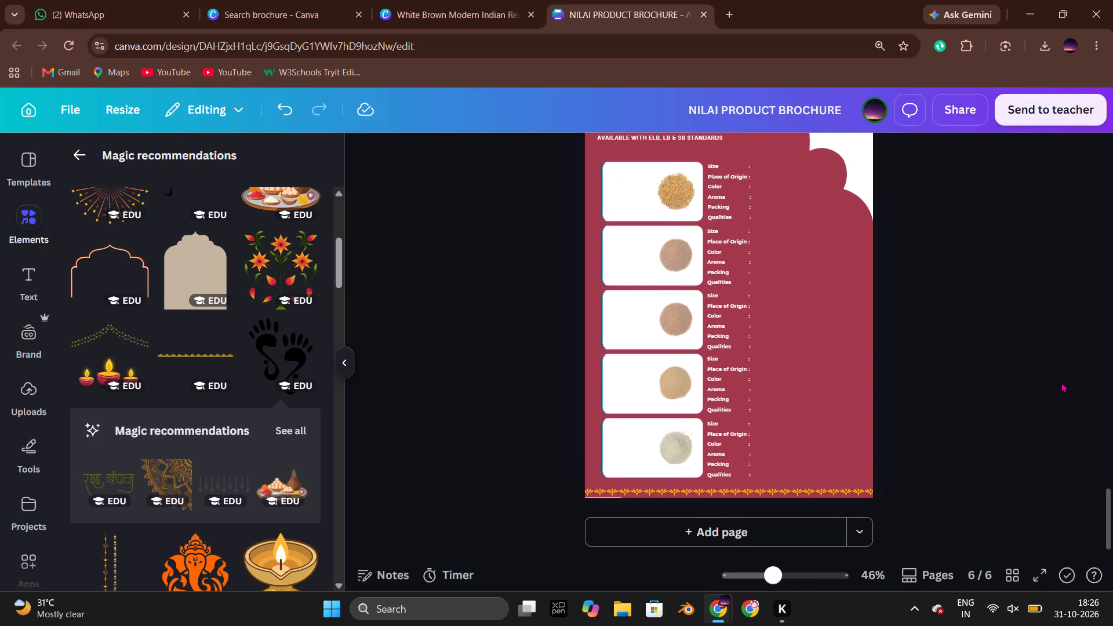
{"action": "scroll", "coordinate": [1061, 383], "scroll_direction": "up", "scroll_amount": 1}
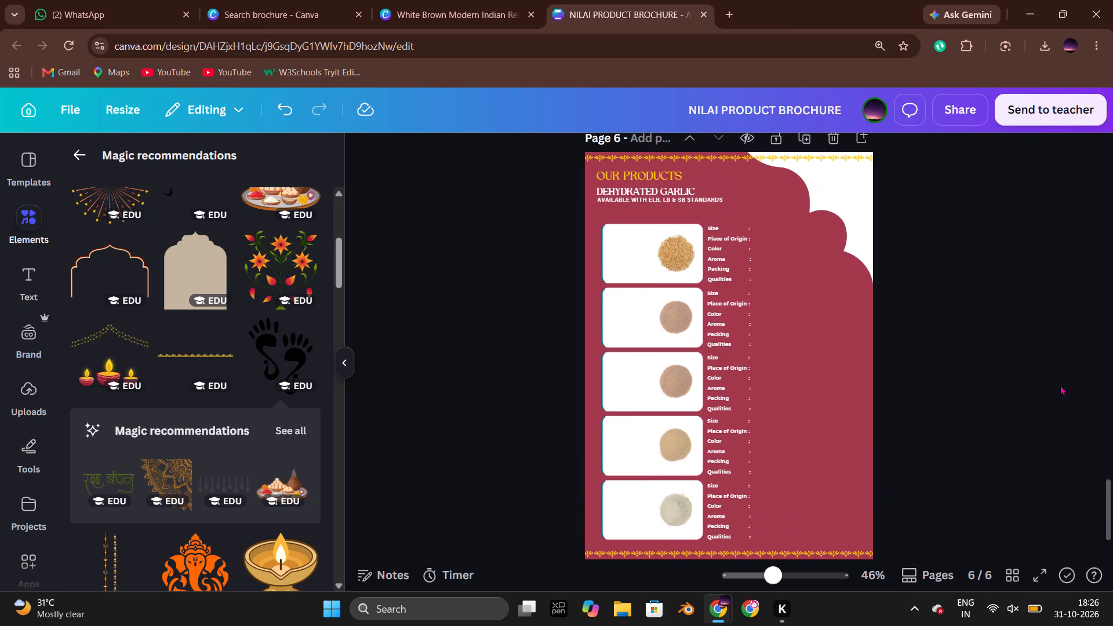
{"action": "scroll", "coordinate": [1060, 385], "scroll_direction": "down", "scroll_amount": 3}
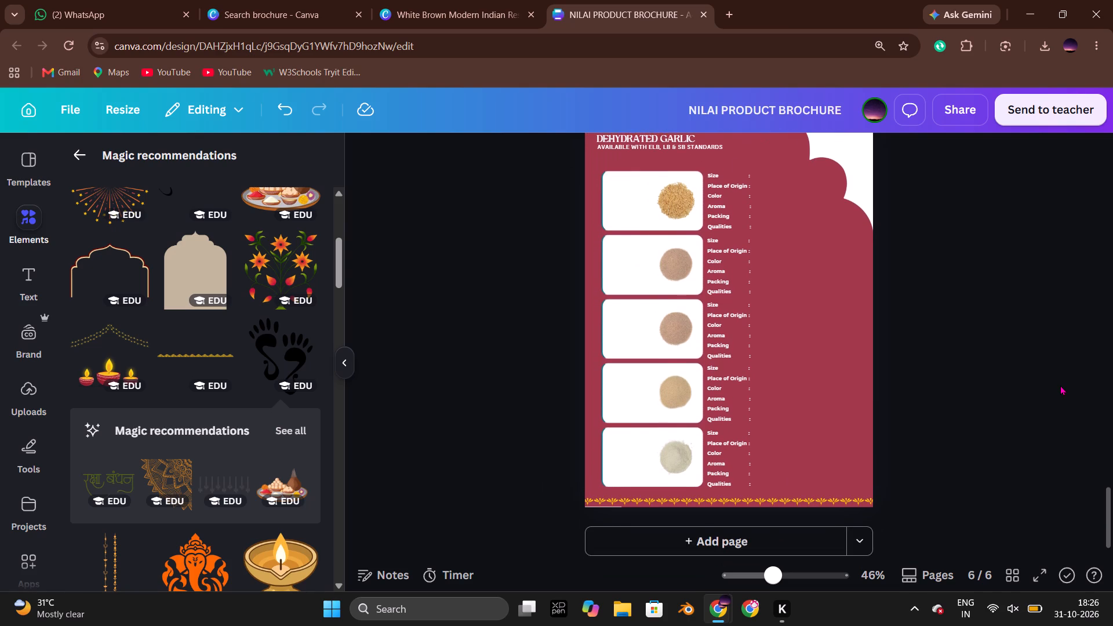
Duplicate page 6, the Dehydrated Garlic page, to start page 7.
{"action": "scroll", "coordinate": [1060, 385], "scroll_direction": "up", "scroll_amount": 1}
{"action": "left_click", "coordinate": [803, 233]}
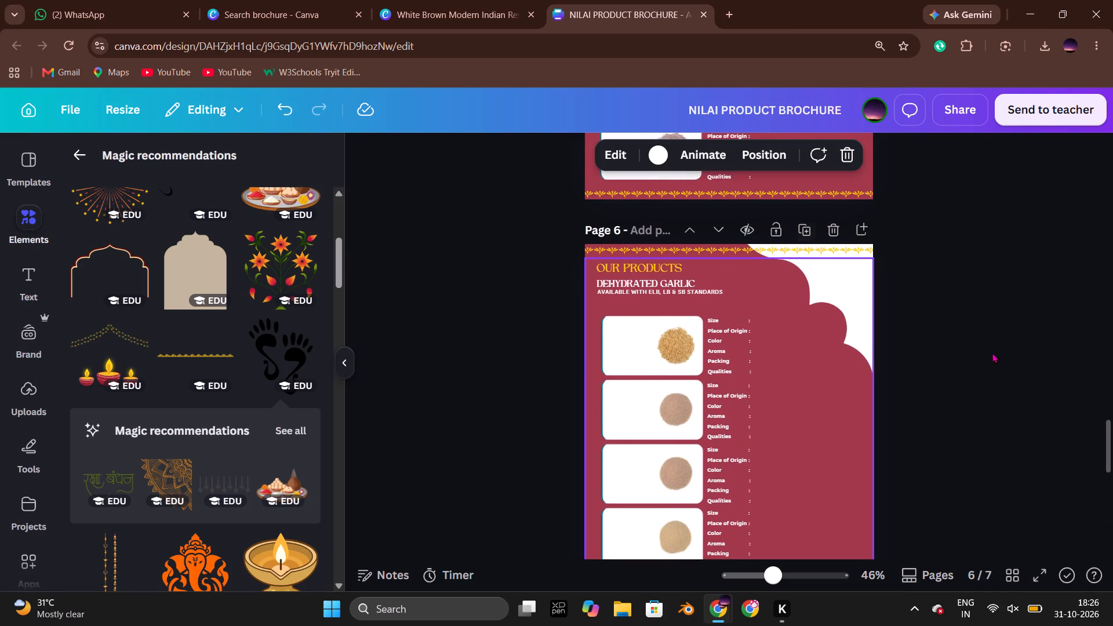
Unlock the garlic card-and-photo graphic on page 7 and delete it together with its empty frame.
{"action": "scroll", "coordinate": [1022, 357], "scroll_direction": "down", "scroll_amount": 3}
{"action": "left_click", "coordinate": [814, 340]}
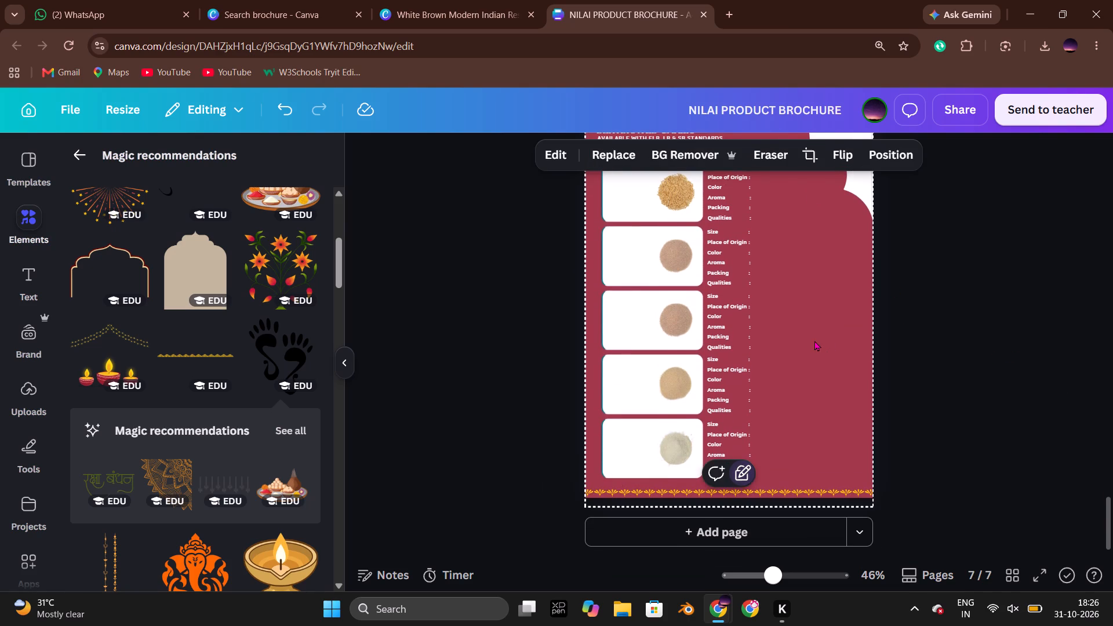
{"action": "left_click", "coordinate": [744, 474]}
{"action": "left_click", "coordinate": [979, 439]}
{"action": "left_click", "coordinate": [719, 468]}
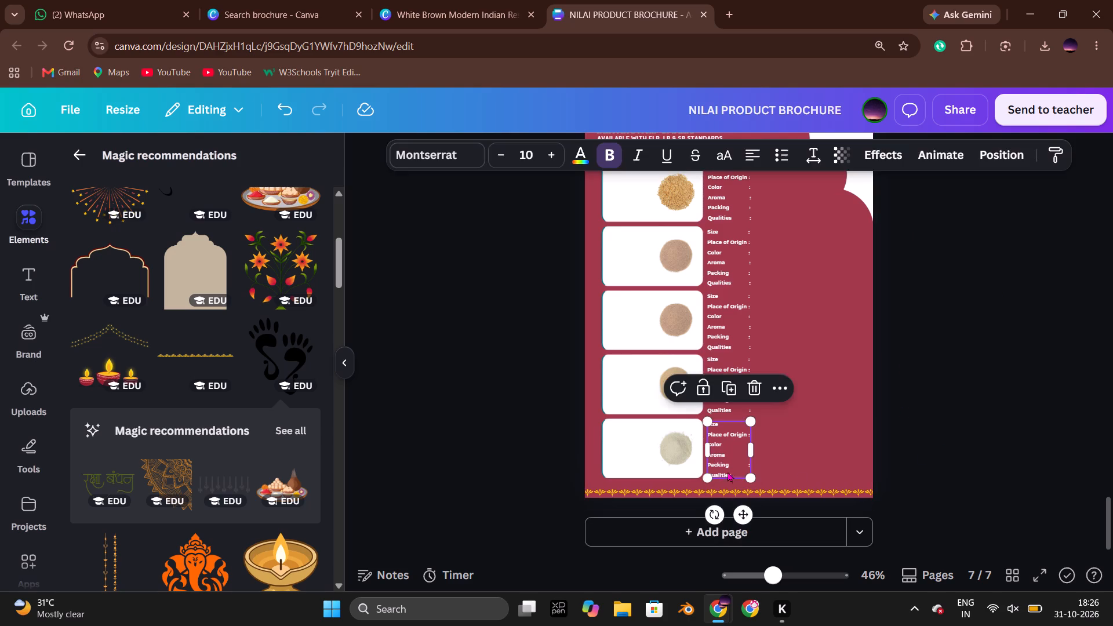
{"action": "left_click", "coordinate": [812, 468]}
{"action": "left_click", "coordinate": [739, 476]}
{"action": "left_click", "coordinate": [997, 458]}
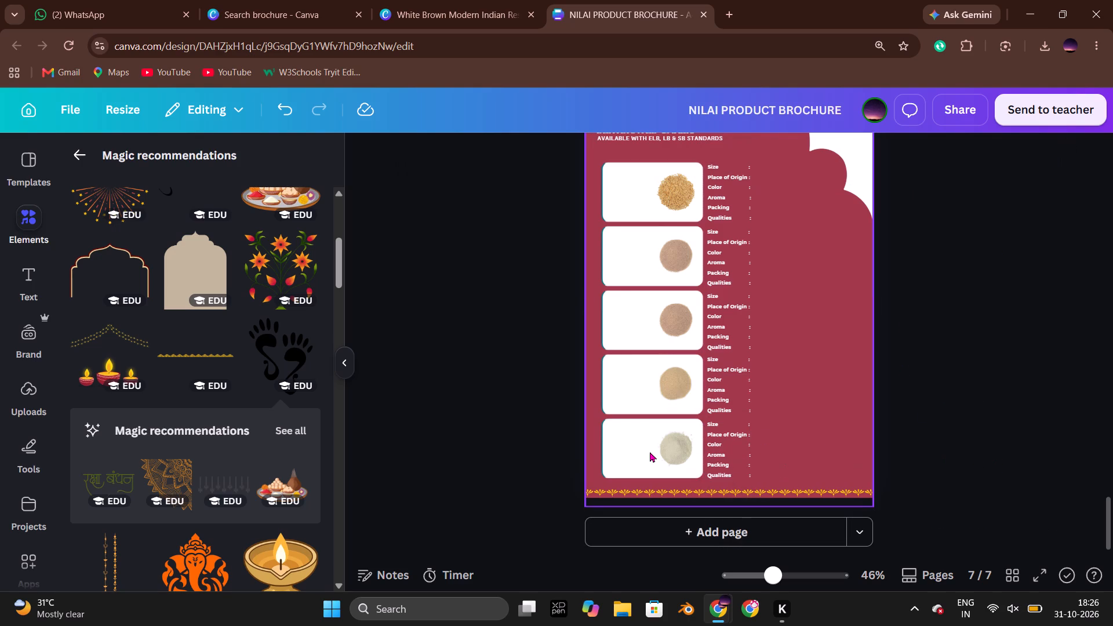
{"action": "left_click", "coordinate": [650, 452]}
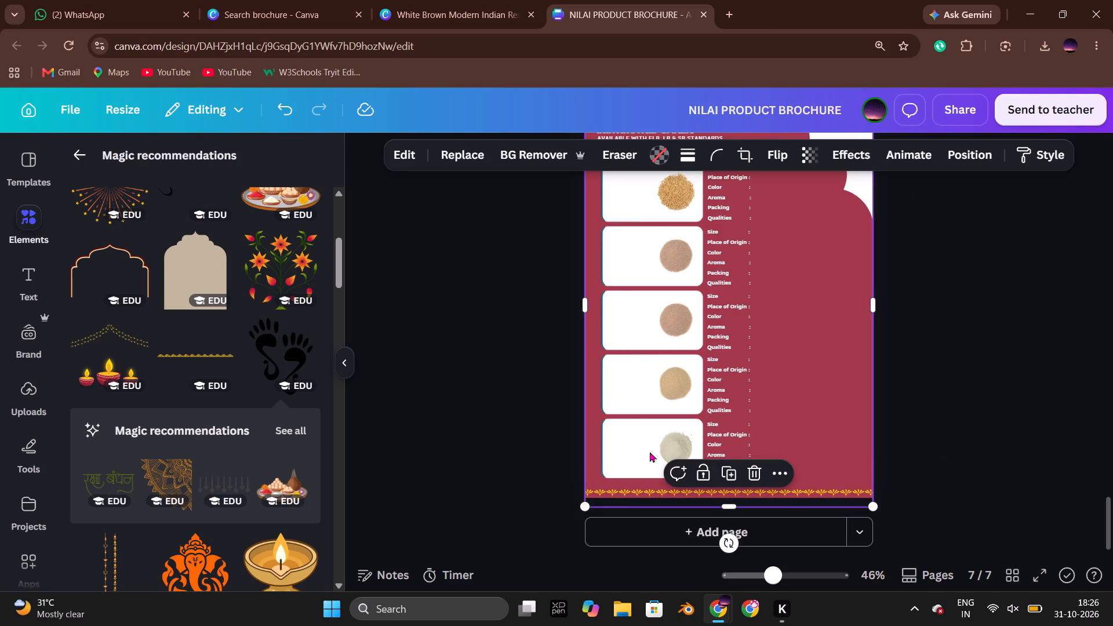
{"action": "key", "text": "Delete"}
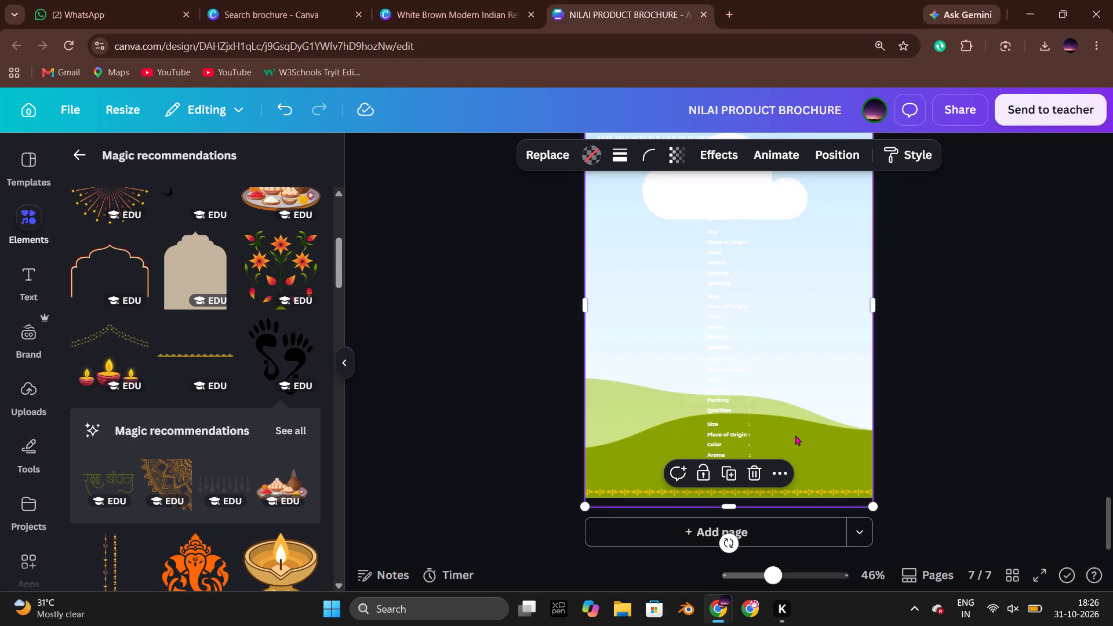
{"action": "key", "text": "Delete"}
{"action": "left_click", "coordinate": [958, 401]}
Delete page 1, the Dehydrated Garlic page, from the Nagwade Global catalog.
{"action": "key", "text": "alt+Tab"}
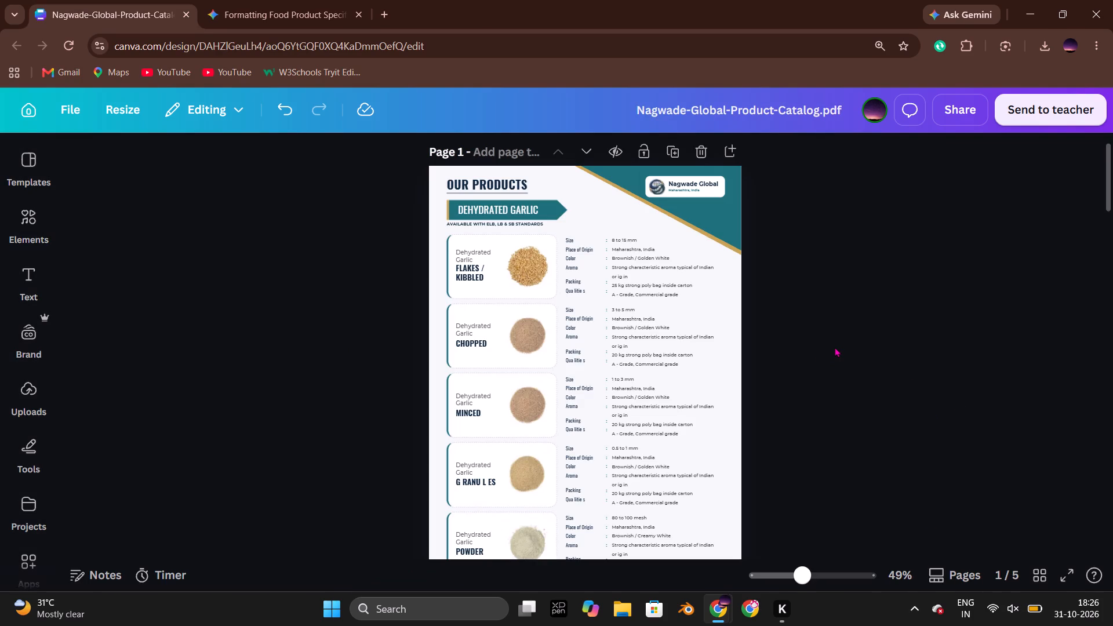
{"action": "key", "text": "alt+Tab"}
{"action": "scroll", "coordinate": [835, 347], "scroll_direction": "up", "scroll_amount": 4}
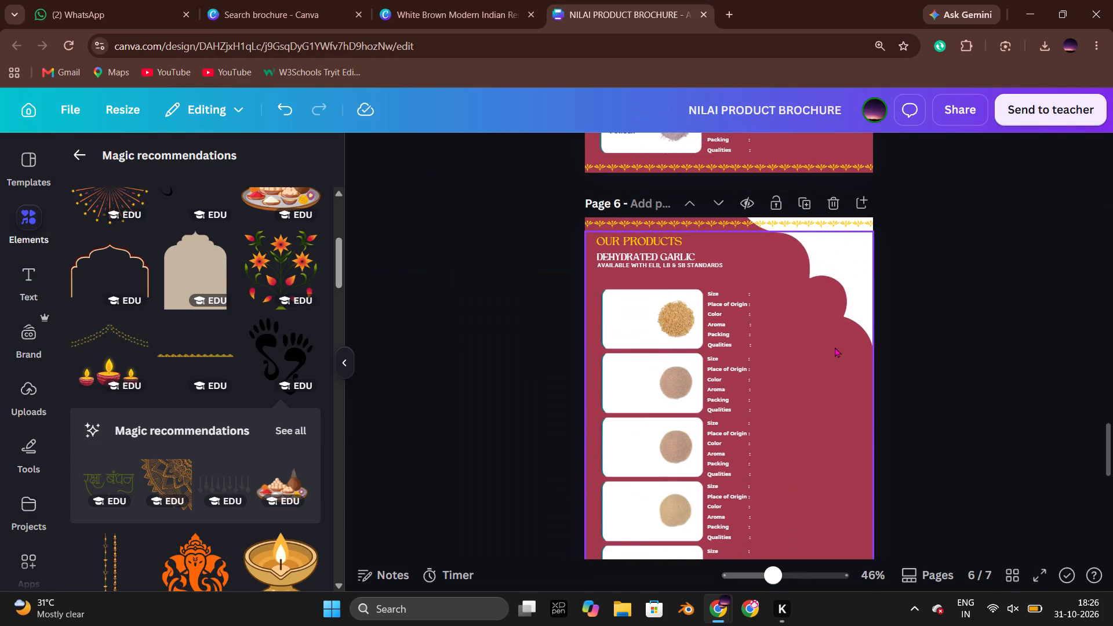
{"action": "scroll", "coordinate": [835, 347], "scroll_direction": "down", "scroll_amount": 9}
{"action": "key", "text": "alt+Tab"}
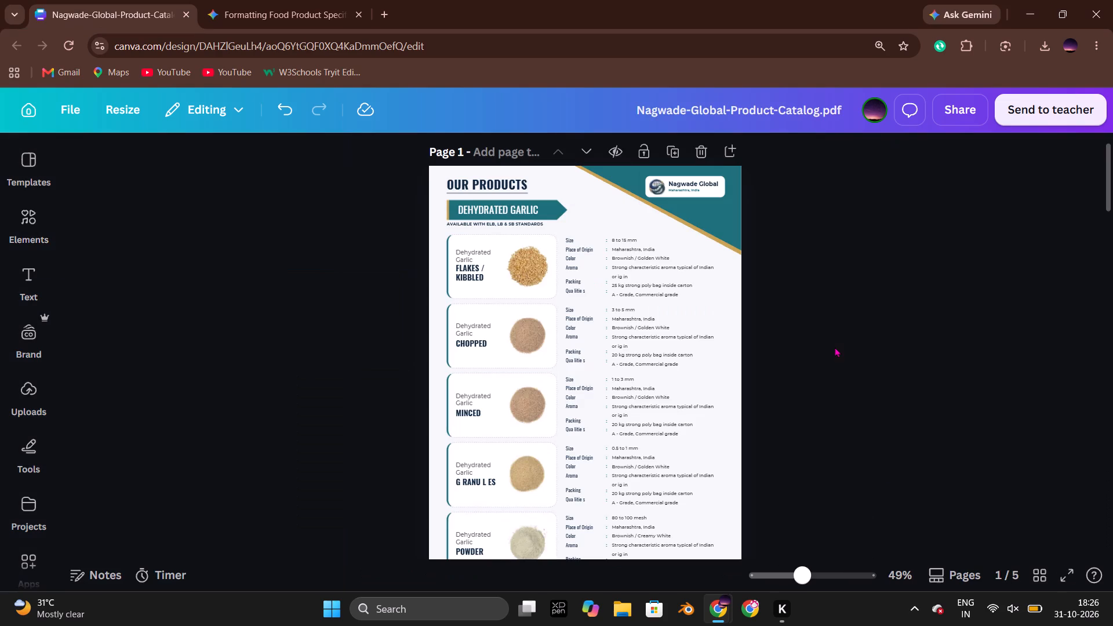
{"action": "left_click", "coordinate": [705, 150]}
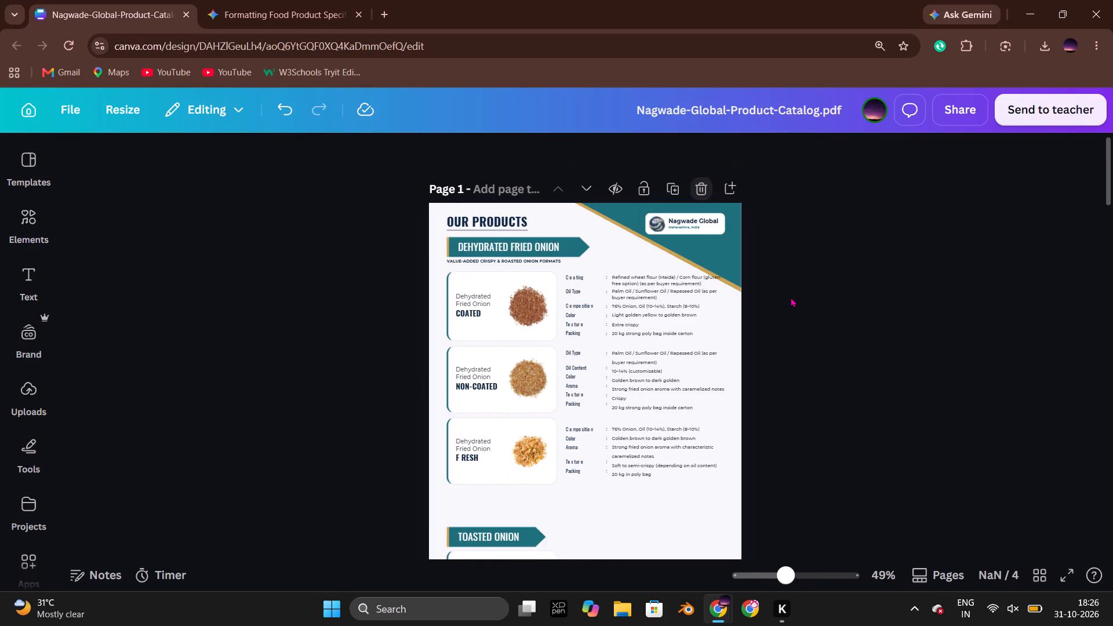
Look through the remaining Nagwade Global catalog pages for the next product content, and return to the NILAI brochure.
{"action": "scroll", "coordinate": [791, 297], "scroll_direction": "down", "scroll_amount": 5}
{"action": "scroll", "coordinate": [791, 297], "scroll_direction": "up", "scroll_amount": 5}
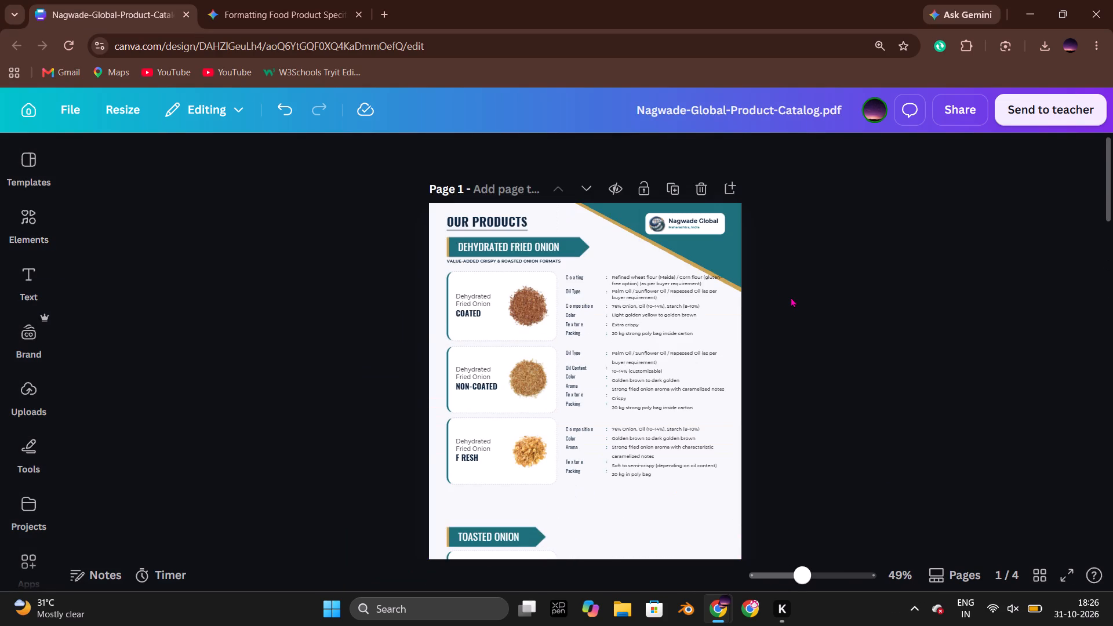
{"action": "scroll", "coordinate": [791, 297], "scroll_direction": "down", "scroll_amount": 16}
{"action": "scroll", "coordinate": [791, 297], "scroll_direction": "down", "scroll_amount": 6}
{"action": "scroll", "coordinate": [791, 297], "scroll_direction": "up", "scroll_amount": 6}
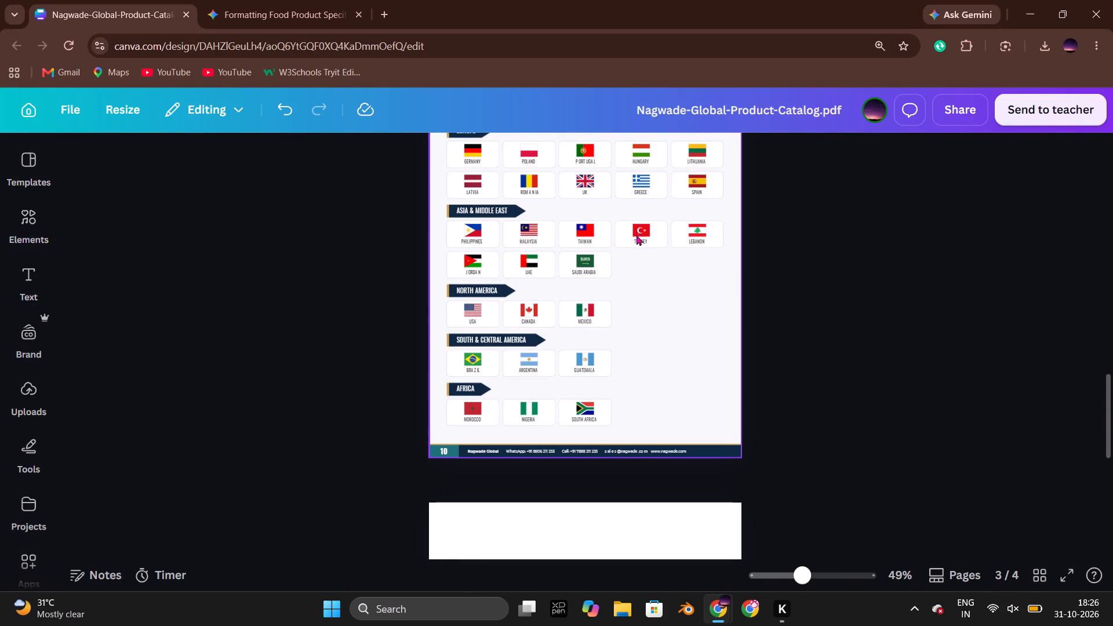
{"action": "scroll", "coordinate": [816, 311], "scroll_direction": "up", "scroll_amount": 5}
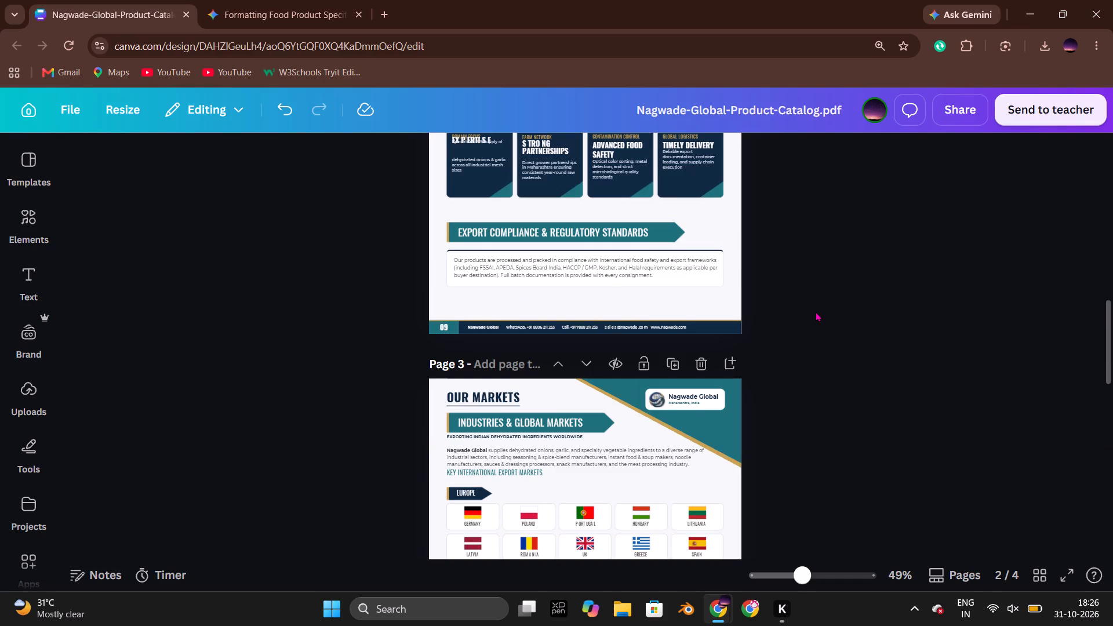
{"action": "scroll", "coordinate": [816, 311], "scroll_direction": "down", "scroll_amount": 5}
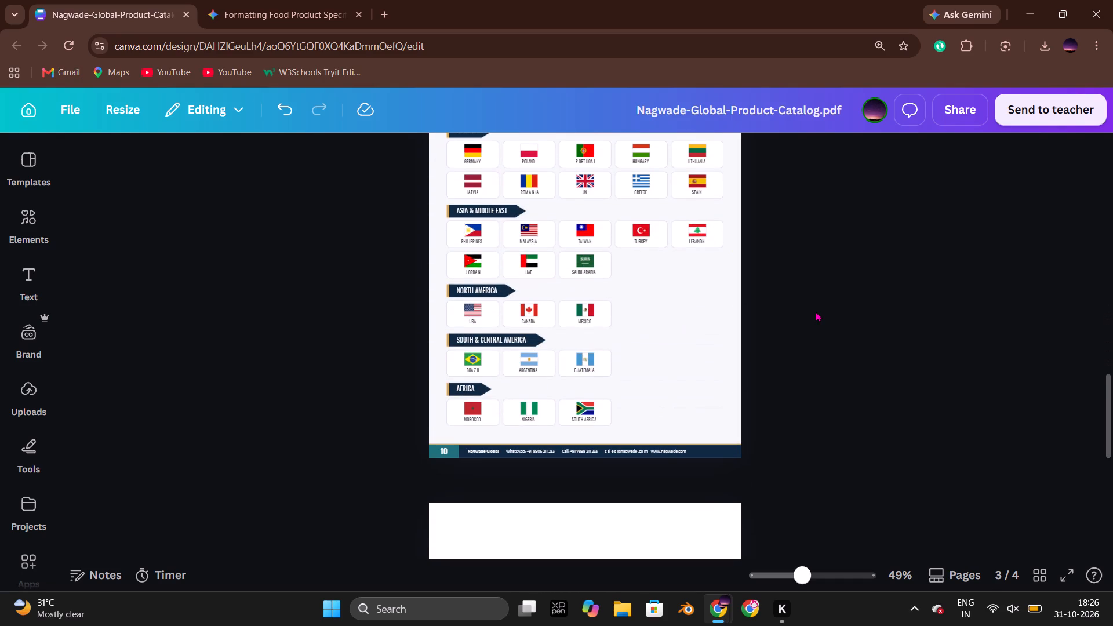
{"action": "scroll", "coordinate": [816, 311], "scroll_direction": "up", "scroll_amount": 5}
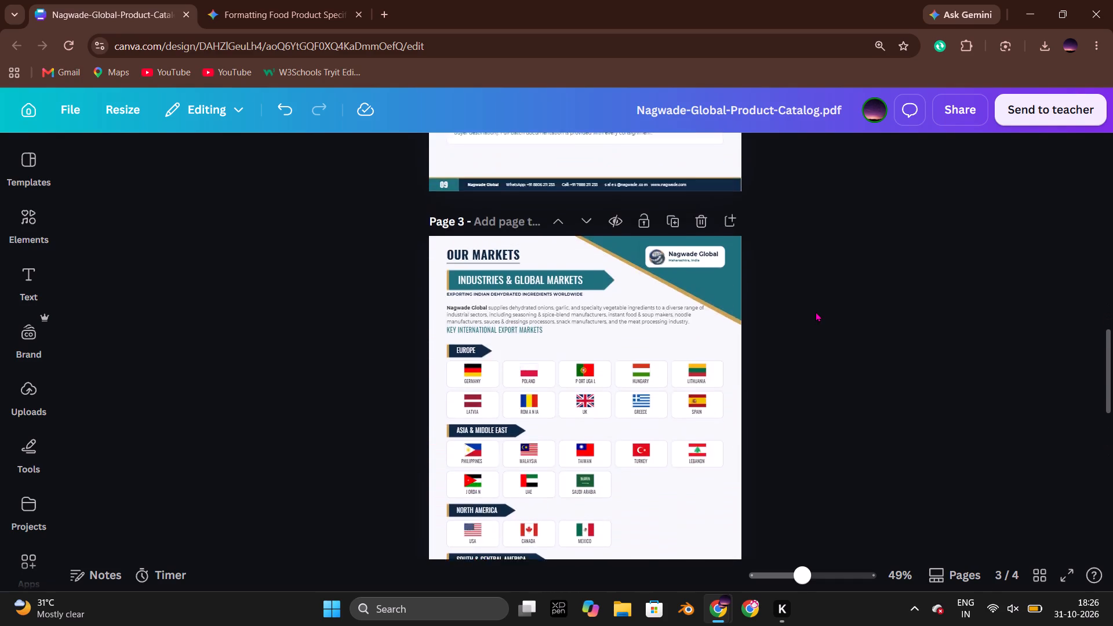
{"action": "scroll", "coordinate": [816, 311], "scroll_direction": "up", "scroll_amount": 4}
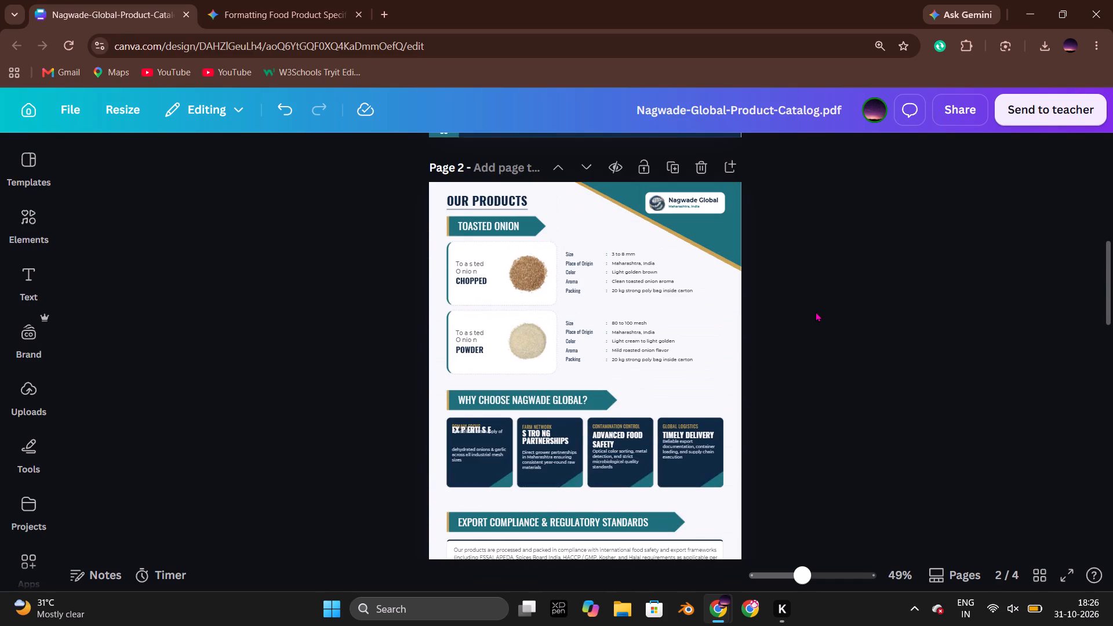
{"action": "key", "text": "alt+Tab"}
{"action": "key", "text": "alt+Tab"}
{"action": "scroll", "coordinate": [823, 332], "scroll_direction": "down", "scroll_amount": 10}
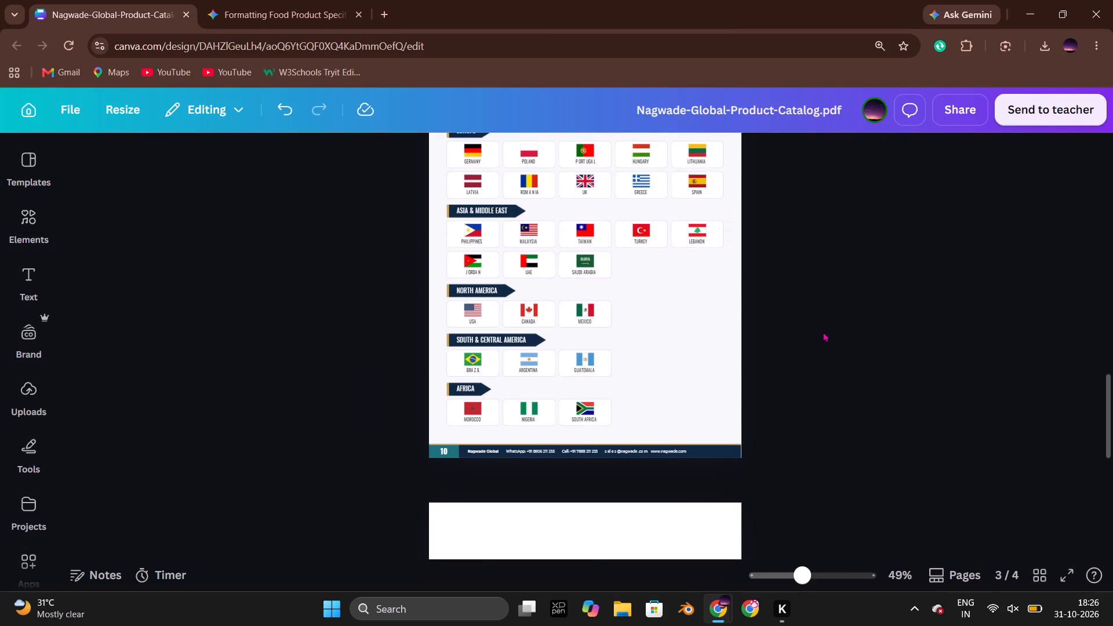
{"action": "scroll", "coordinate": [823, 332], "scroll_direction": "down", "scroll_amount": 1}
{"action": "scroll", "coordinate": [823, 332], "scroll_direction": "up", "scroll_amount": 5}
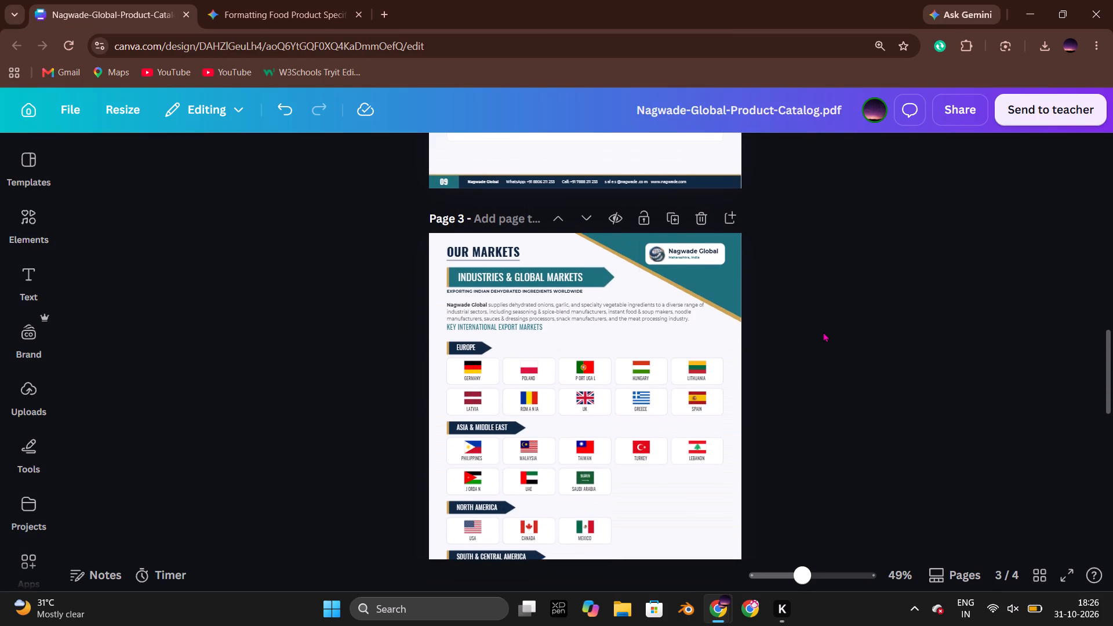
{"action": "scroll", "coordinate": [823, 332], "scroll_direction": "up", "scroll_amount": 2}
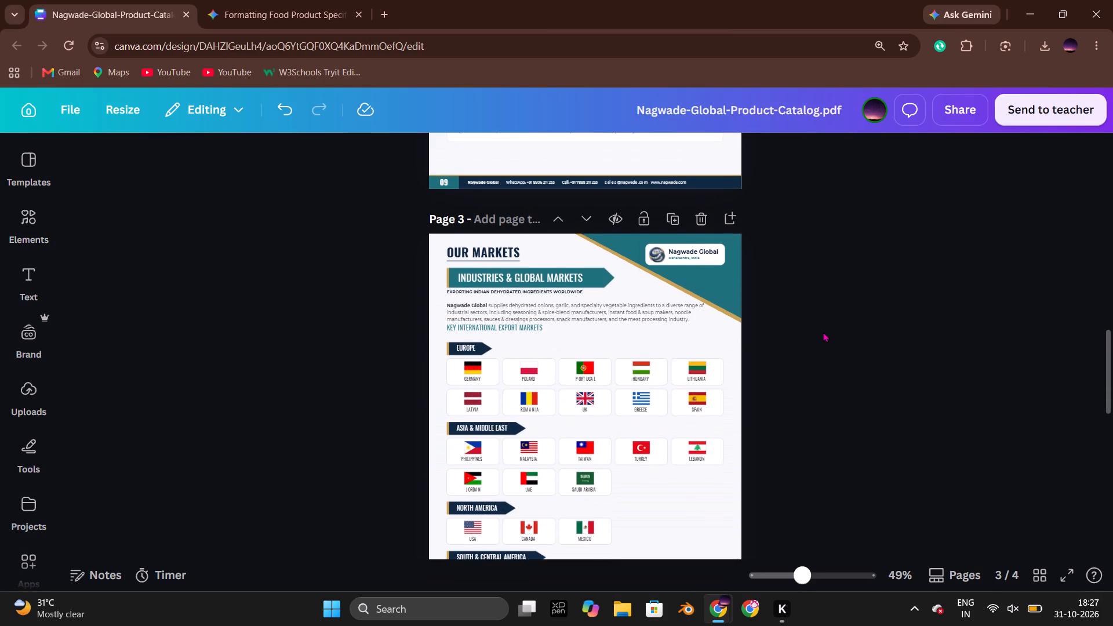
{"action": "scroll", "coordinate": [823, 332], "scroll_direction": "up", "scroll_amount": 13}
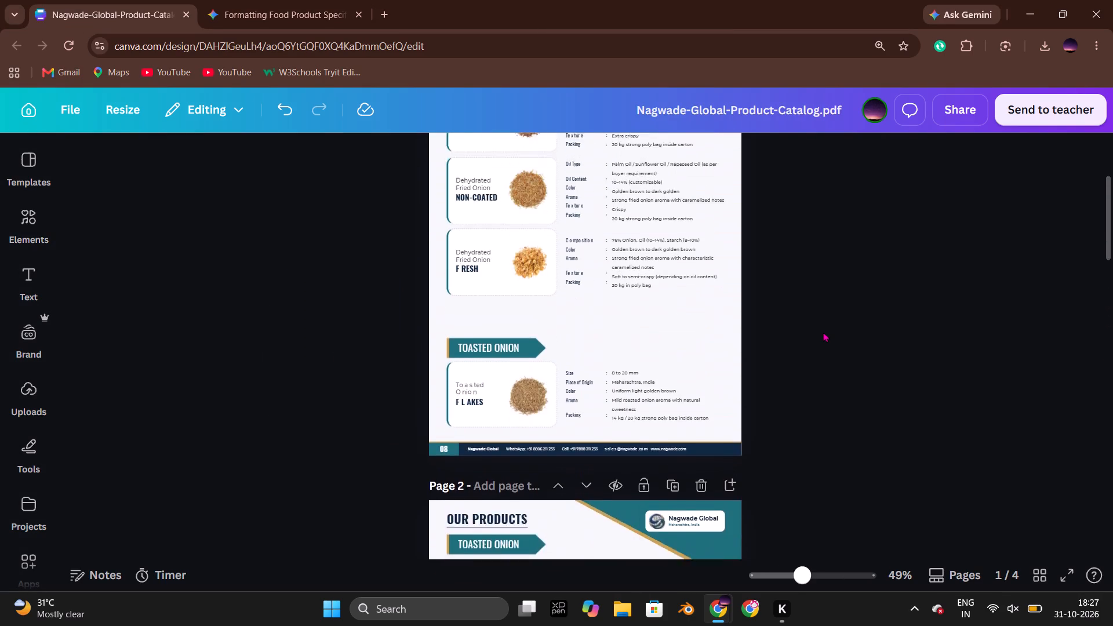
{"action": "scroll", "coordinate": [823, 332], "scroll_direction": "up", "scroll_amount": 2}
{"action": "scroll", "coordinate": [823, 332], "scroll_direction": "down", "scroll_amount": 1}
{"action": "key", "text": "alt+Tab"}
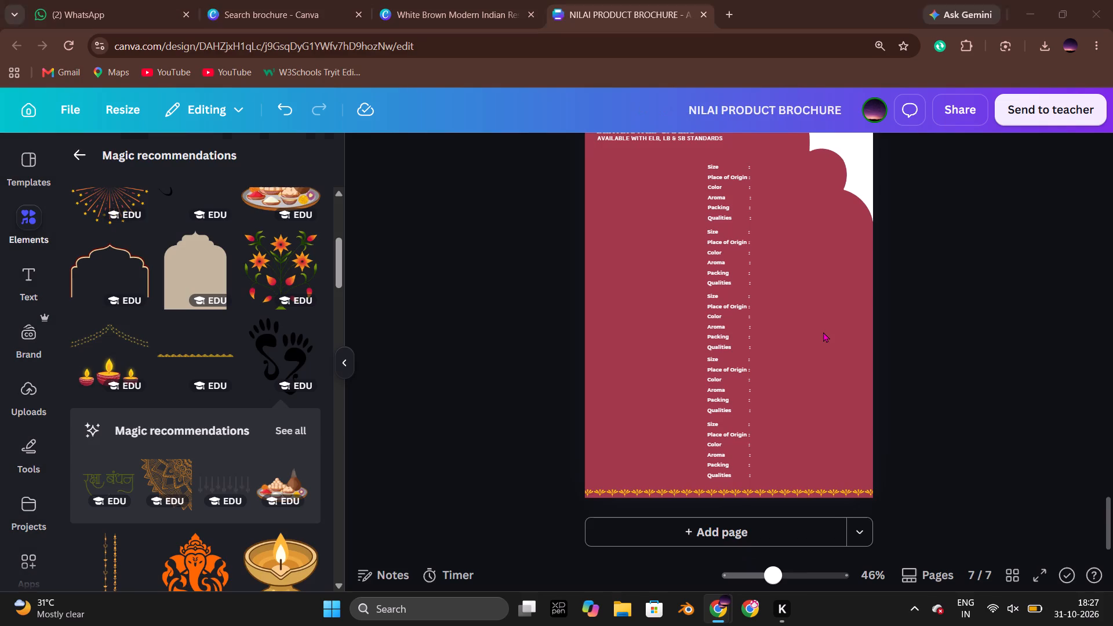
Switch from page 7 of the NILAI brochure to the Dehydrated Fried Onion page of the Nagwade Global catalog.
{"action": "scroll", "coordinate": [905, 347], "scroll_direction": "up", "scroll_amount": 3}
{"action": "scroll", "coordinate": [905, 347], "scroll_direction": "down", "scroll_amount": 4}
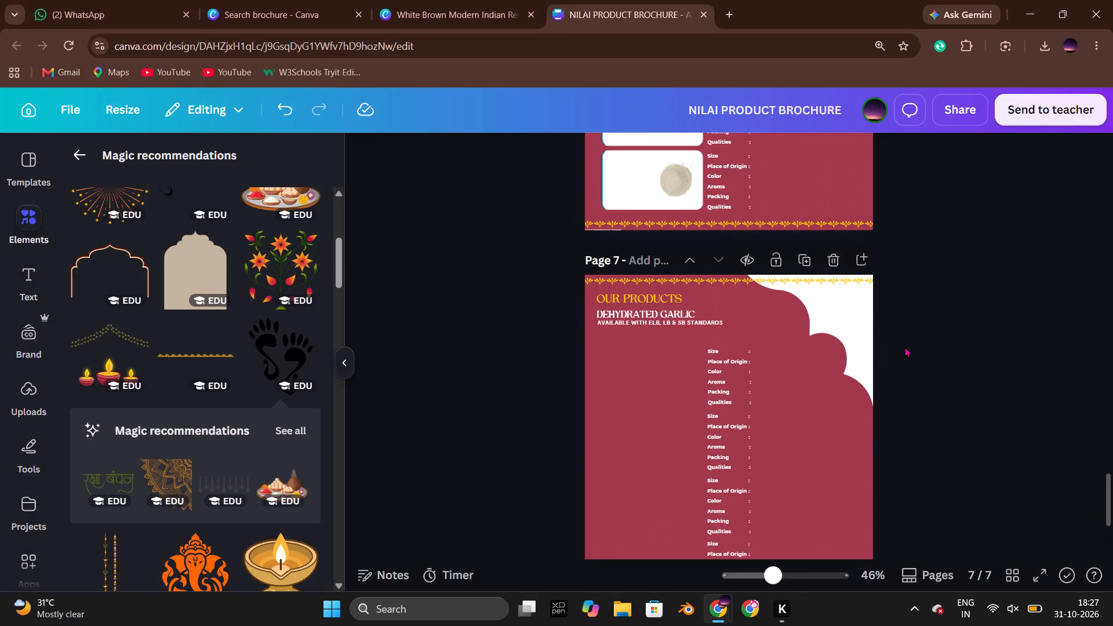
{"action": "scroll", "coordinate": [905, 347], "scroll_direction": "up", "scroll_amount": 5}
{"action": "scroll", "coordinate": [905, 347], "scroll_direction": "down", "scroll_amount": 4}
{"action": "key", "text": "alt+Tab"}
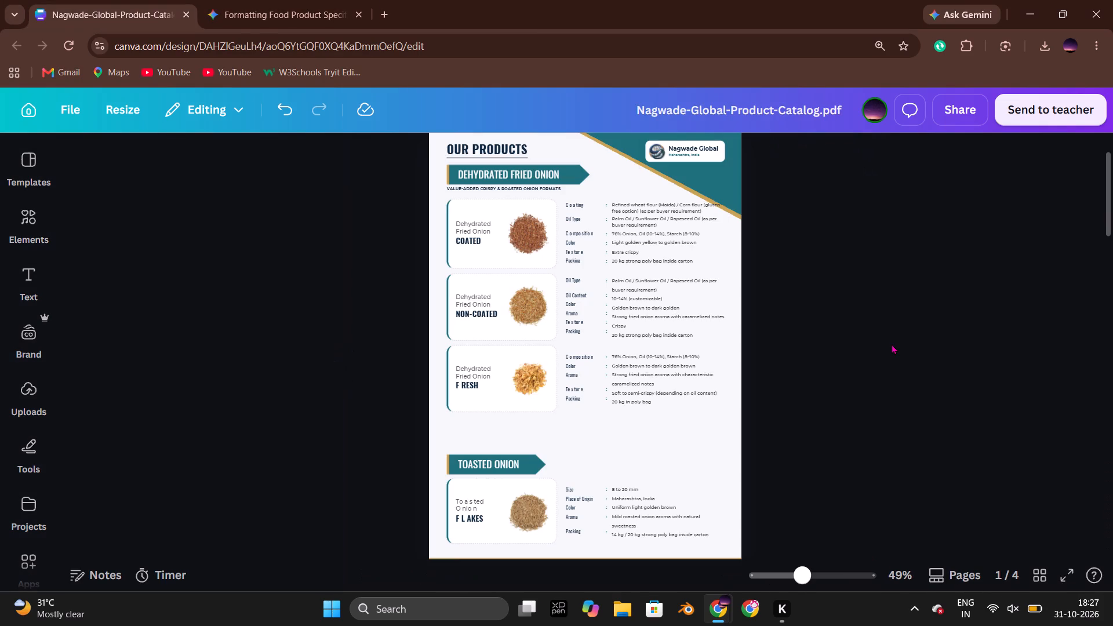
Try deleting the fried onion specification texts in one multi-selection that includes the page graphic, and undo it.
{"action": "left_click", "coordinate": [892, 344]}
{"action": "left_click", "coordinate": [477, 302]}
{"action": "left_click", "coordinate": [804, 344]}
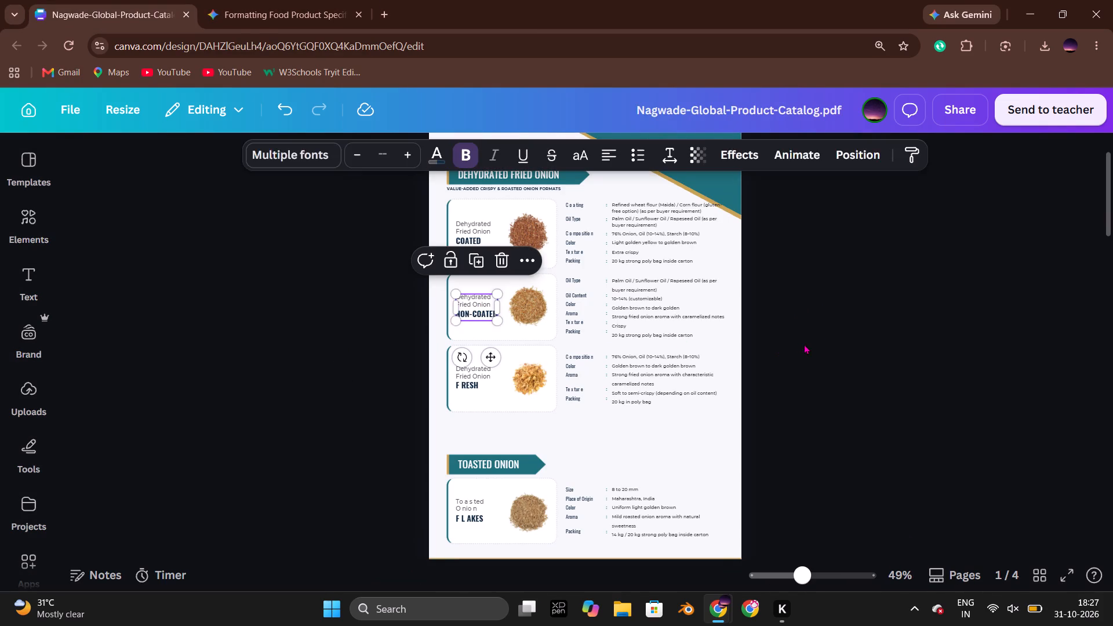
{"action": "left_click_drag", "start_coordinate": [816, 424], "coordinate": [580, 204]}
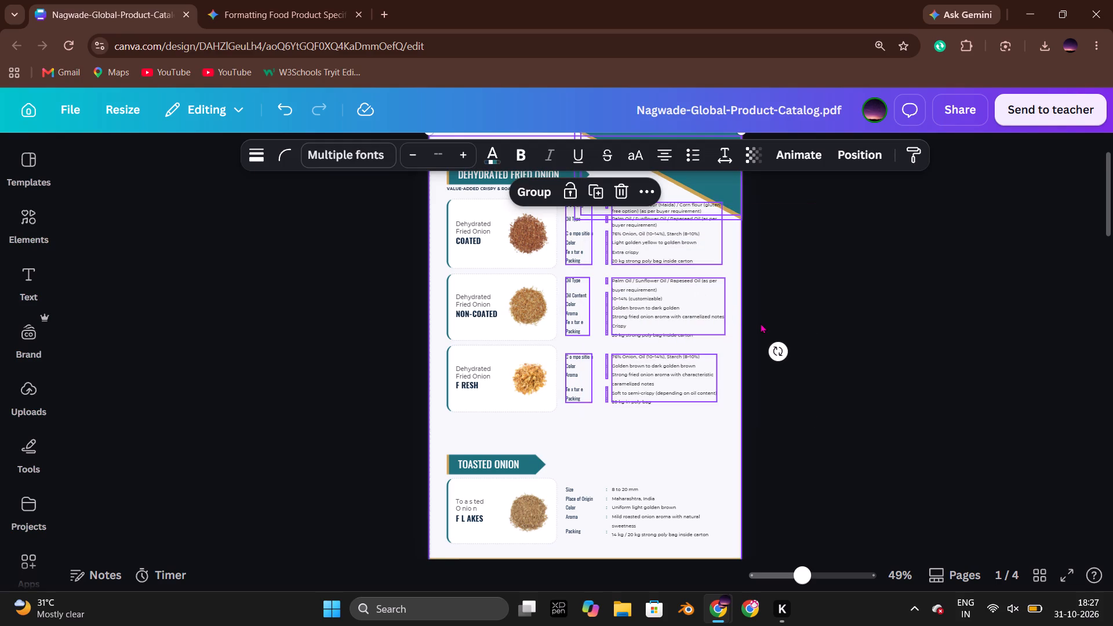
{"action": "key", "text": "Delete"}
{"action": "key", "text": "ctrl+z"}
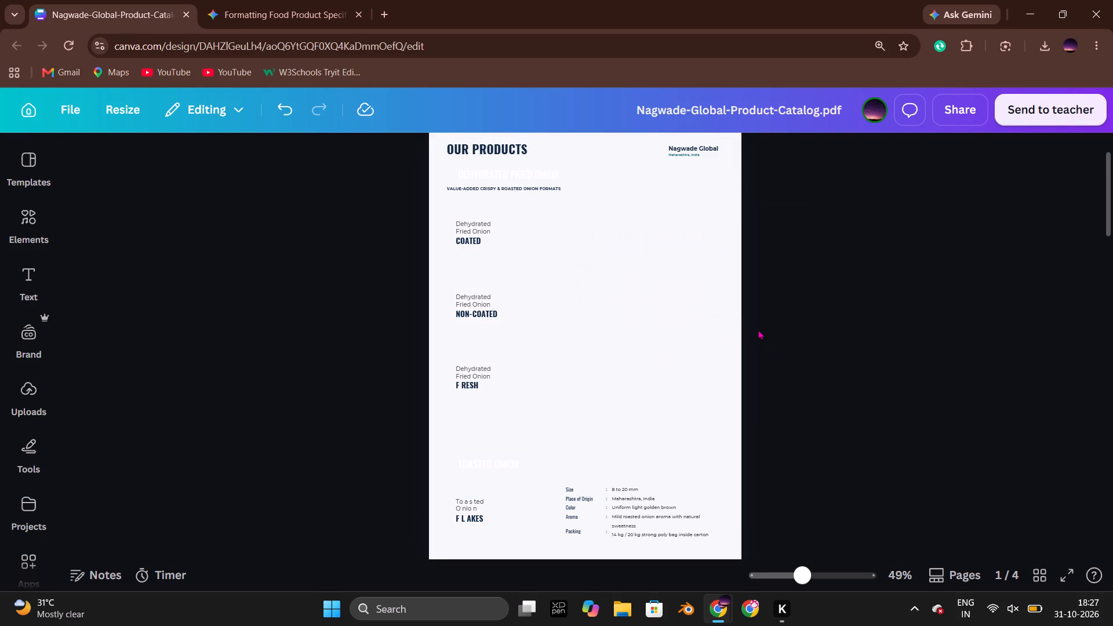
Delete the specification label and value text blocks beside the Coated and Non-Coated fried onion cards.
{"action": "left_click", "coordinate": [888, 324]}
{"action": "left_click", "coordinate": [636, 292]}
{"action": "key", "text": "Delete"}
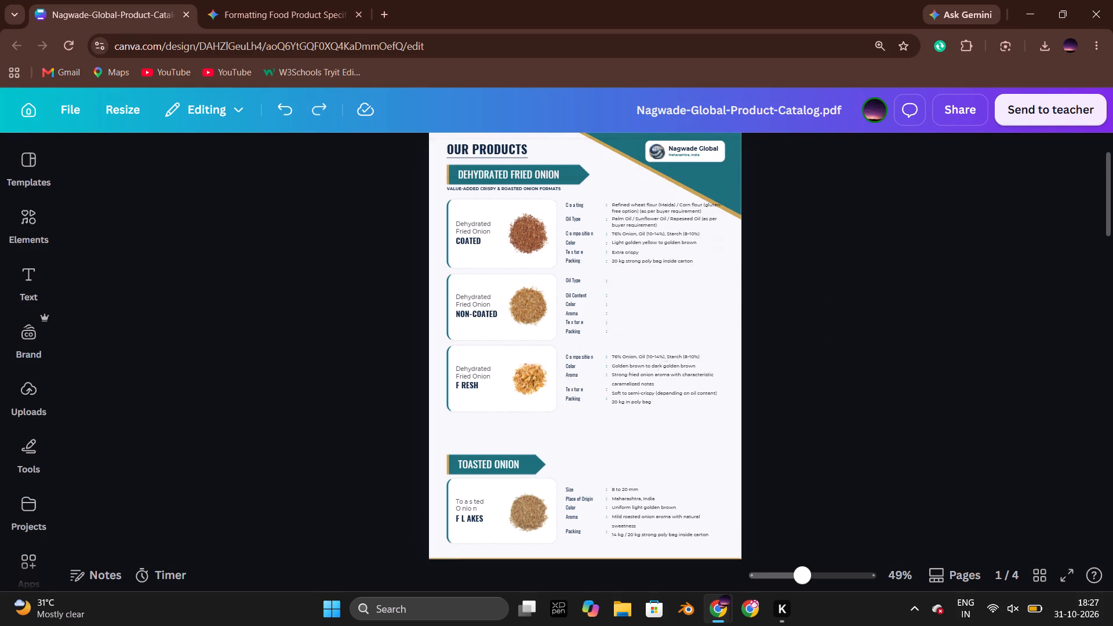
{"action": "left_click", "coordinate": [583, 294]}
{"action": "key", "text": "Delete"}
{"action": "left_click", "coordinate": [636, 236]}
{"action": "key", "text": "Delete"}
{"action": "left_click", "coordinate": [577, 242]}
{"action": "key", "text": "Delete"}
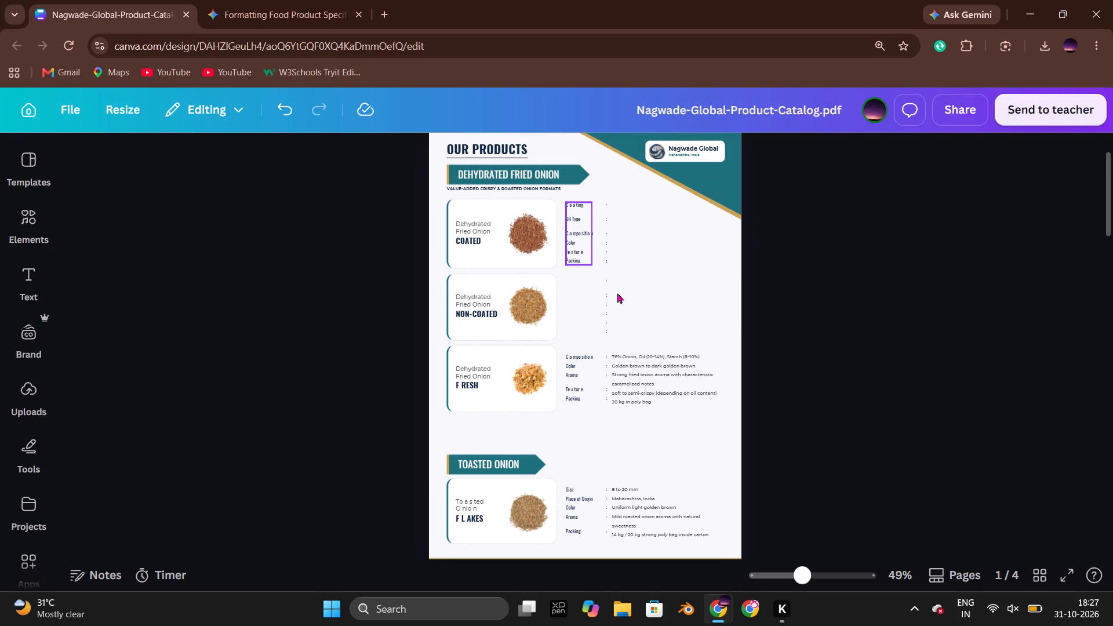
Remove leftover colon separators beside the Coated and Non-Coated fried onion cards.
{"action": "left_click", "coordinate": [606, 299]}
{"action": "key", "text": "Delete"}
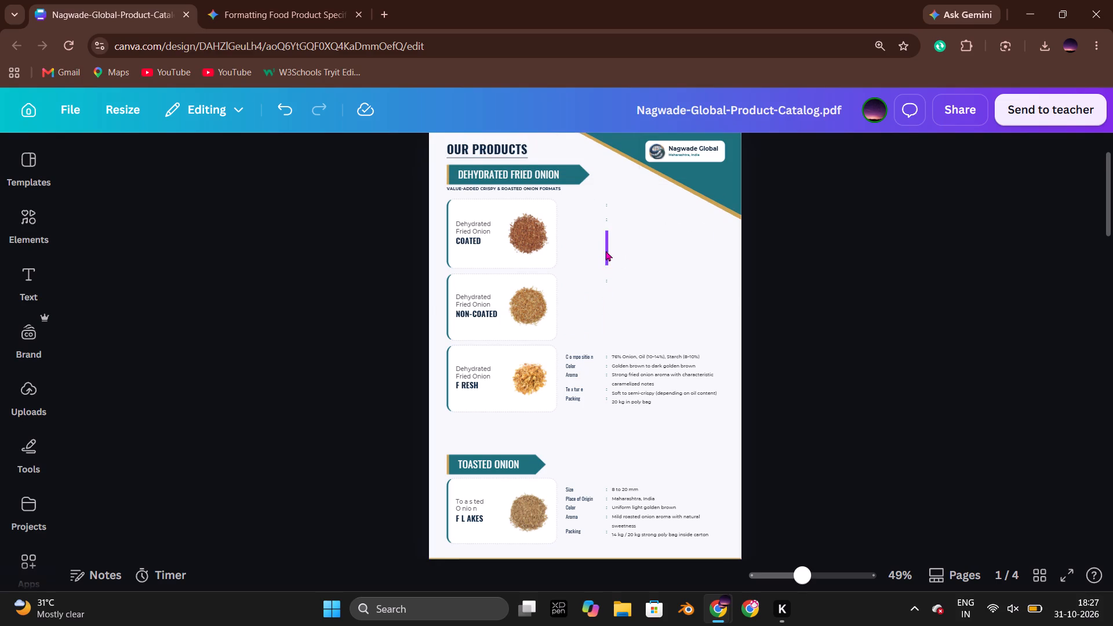
{"action": "left_click", "coordinate": [606, 250]}
{"action": "key", "text": "Delete"}
{"action": "left_click", "coordinate": [608, 218]}
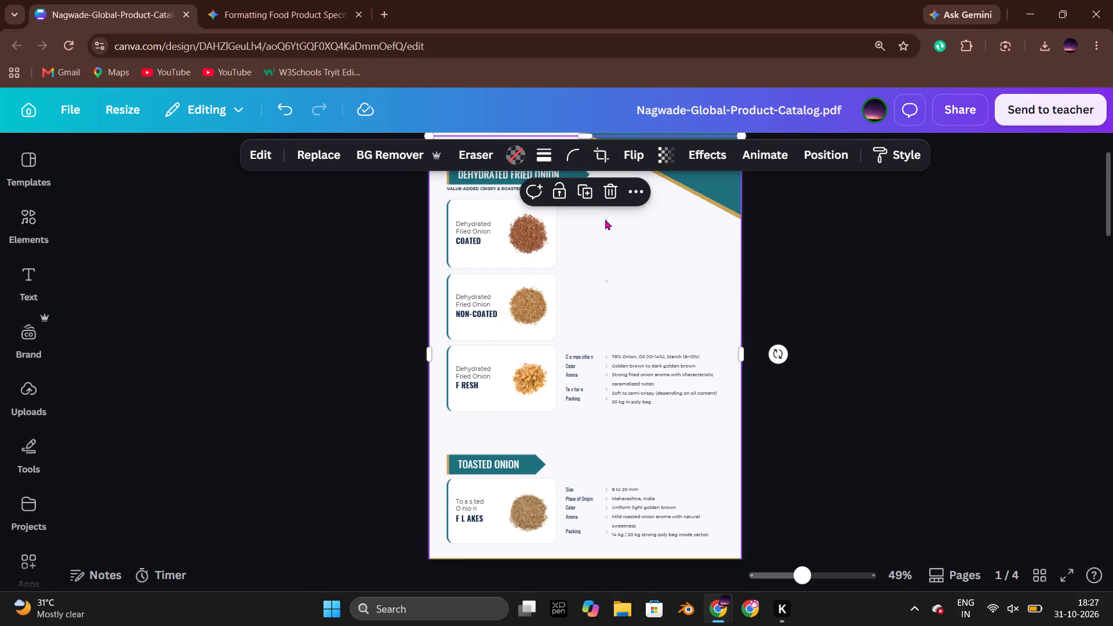
{"action": "left_click", "coordinate": [606, 219]}
{"action": "key", "text": "Delete"}
{"action": "left_click", "coordinate": [605, 205]}
{"action": "left_click", "coordinate": [842, 266]}
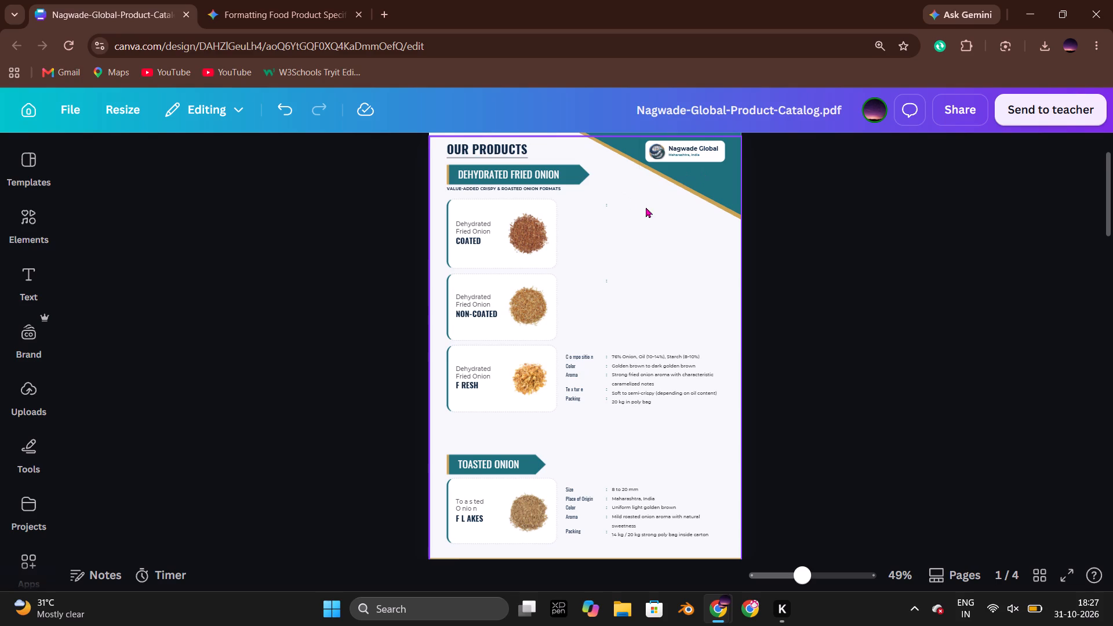
Shift the catalog page's card-and-photo graphic out from behind its text and copy it.
{"action": "left_click_drag", "start_coordinate": [646, 207], "coordinate": [699, 232]}
{"action": "left_click", "coordinate": [699, 232]}
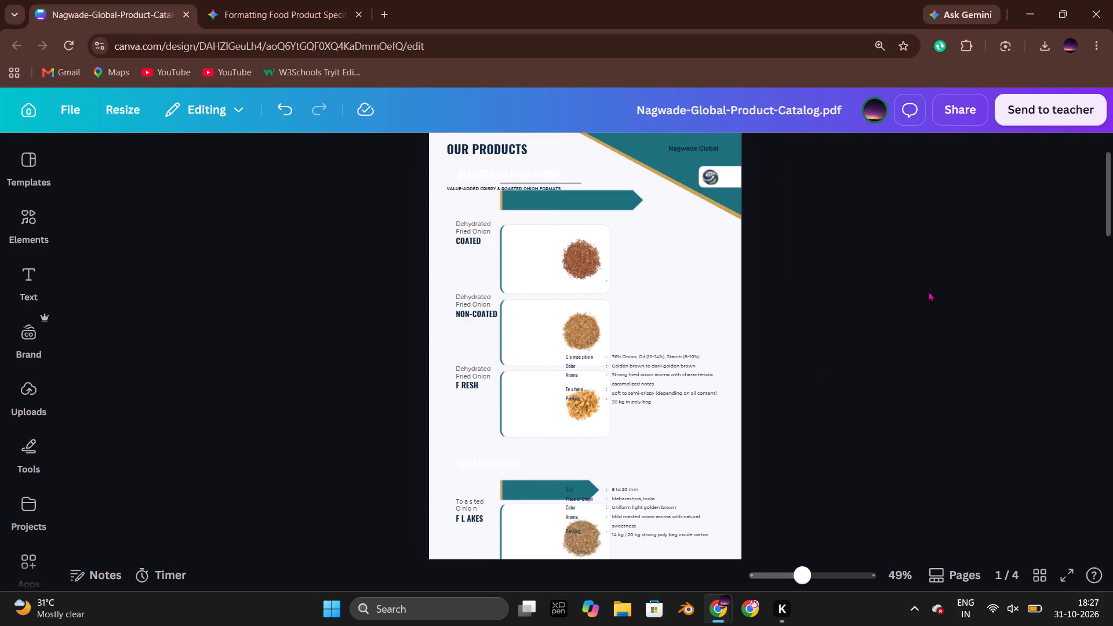
{"action": "left_click", "coordinate": [559, 292]}
{"action": "key", "text": "ctrl+c"}
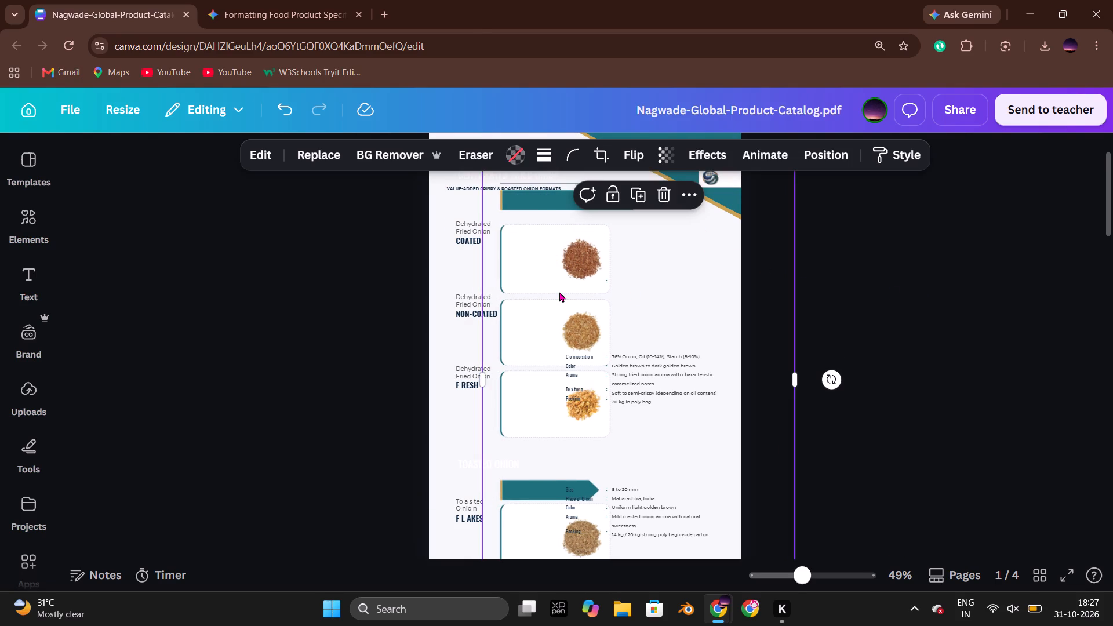
Paste the fried onion card-and-photo graphic onto page 7 of the NILAI brochure and move it beside the specification labels.
{"action": "key", "text": "alt+Tab"}
{"action": "left_click", "coordinate": [636, 335]}
{"action": "left_click", "coordinate": [538, 335]}
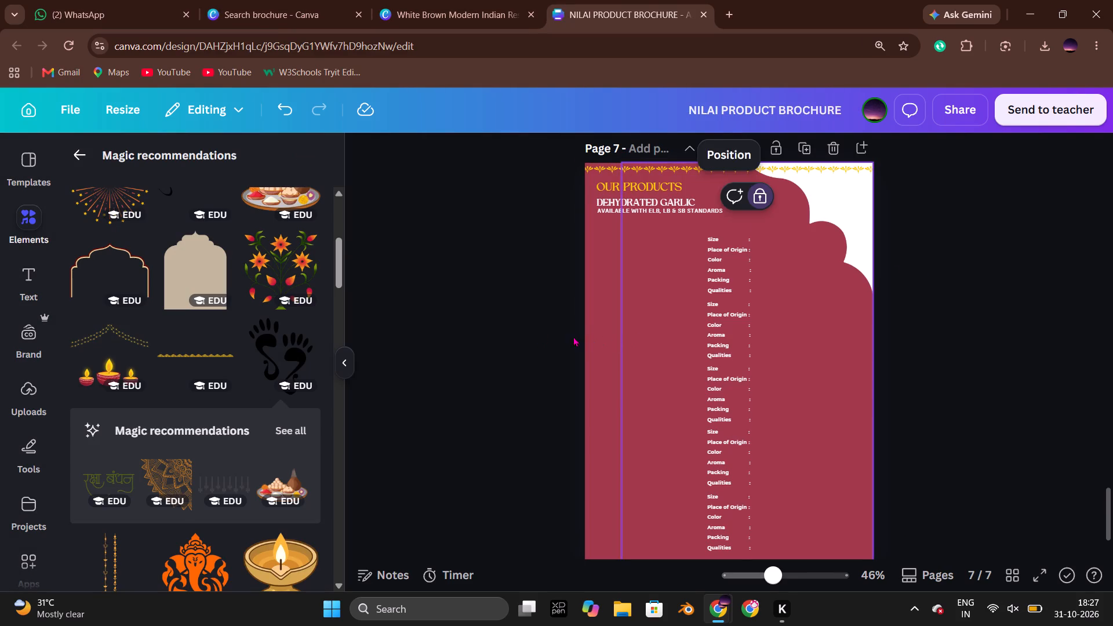
{"action": "key", "text": "ctrl+v"}
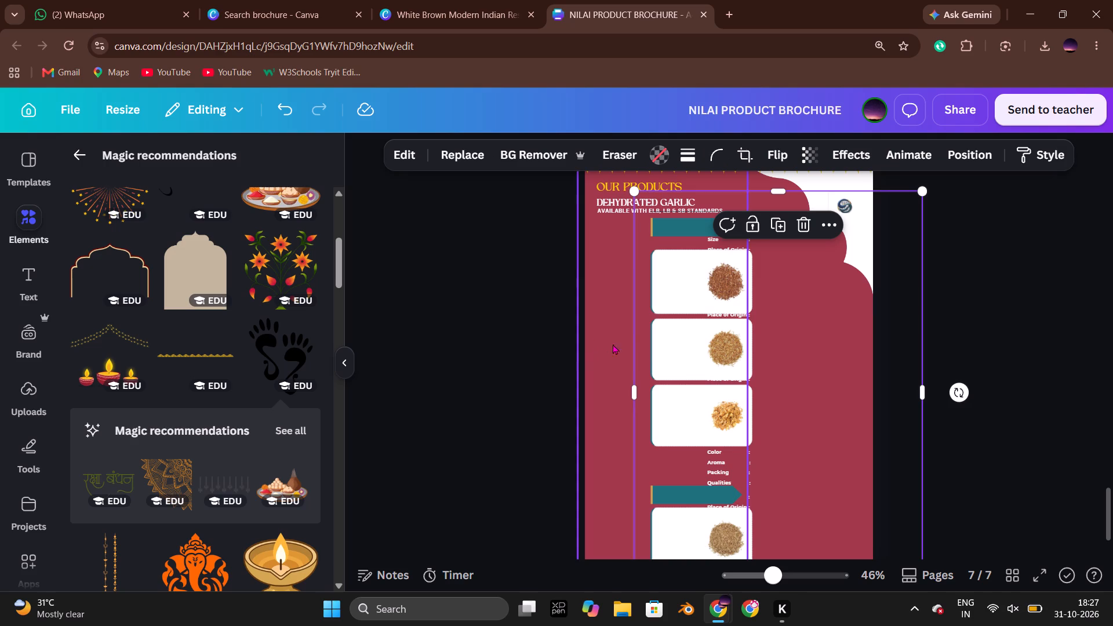
{"action": "left_click_drag", "start_coordinate": [676, 354], "coordinate": [628, 333]}
{"action": "scroll", "coordinate": [653, 325], "scroll_direction": "down", "scroll_amount": 1}
{"action": "left_click", "coordinate": [647, 339]}
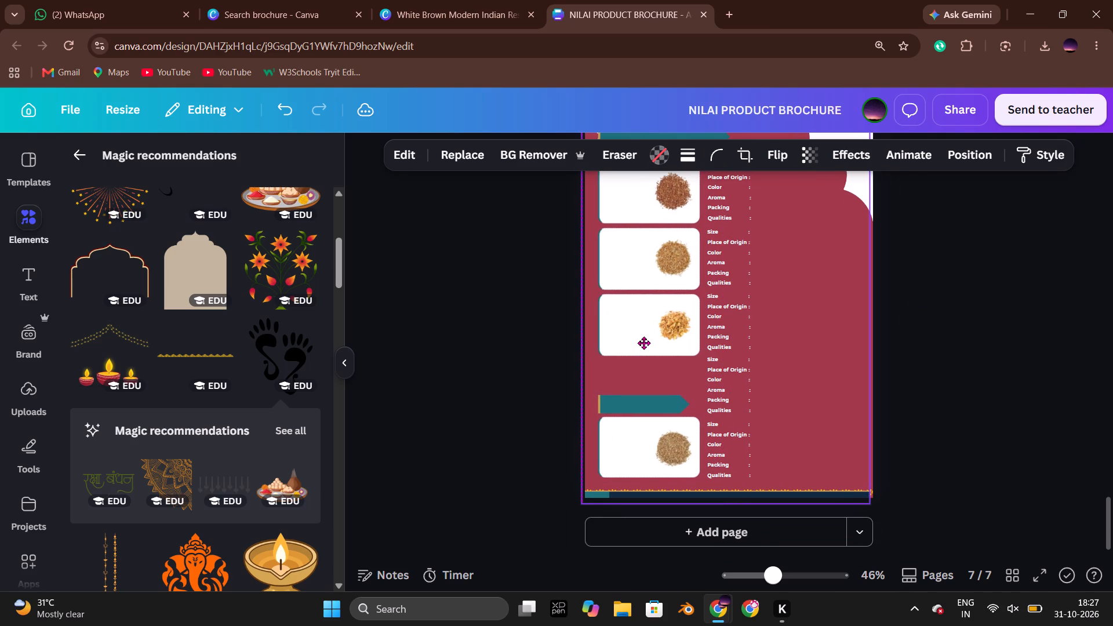
{"action": "scroll", "coordinate": [643, 343], "scroll_direction": "up", "scroll_amount": 1}
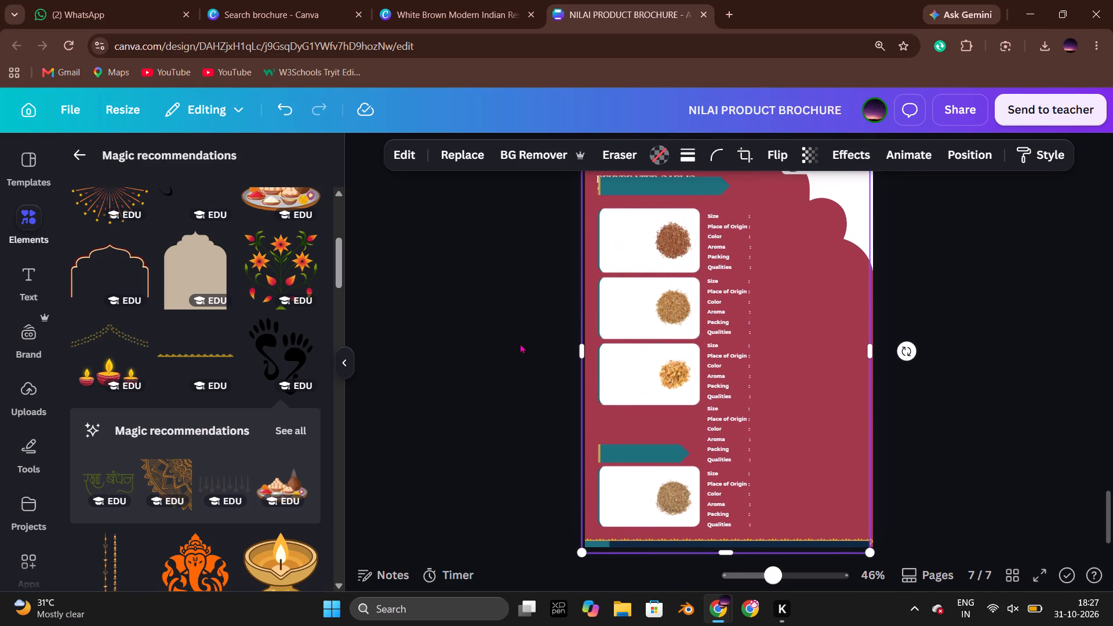
Undo the graphic's move on the catalog's Dehydrated Fried Onion page and return to the NILAI brochure.
{"action": "key", "text": "alt+Tab"}
{"action": "scroll", "coordinate": [549, 359], "scroll_direction": "down", "scroll_amount": 3}
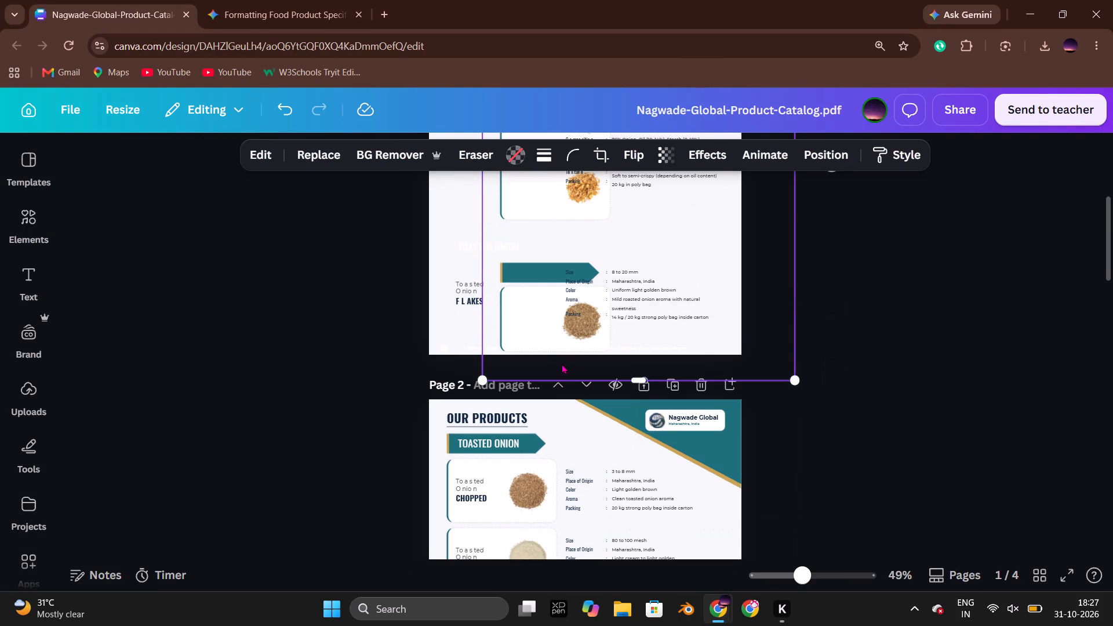
{"action": "key", "text": "ctrl+z"}
{"action": "left_click", "coordinate": [831, 319]}
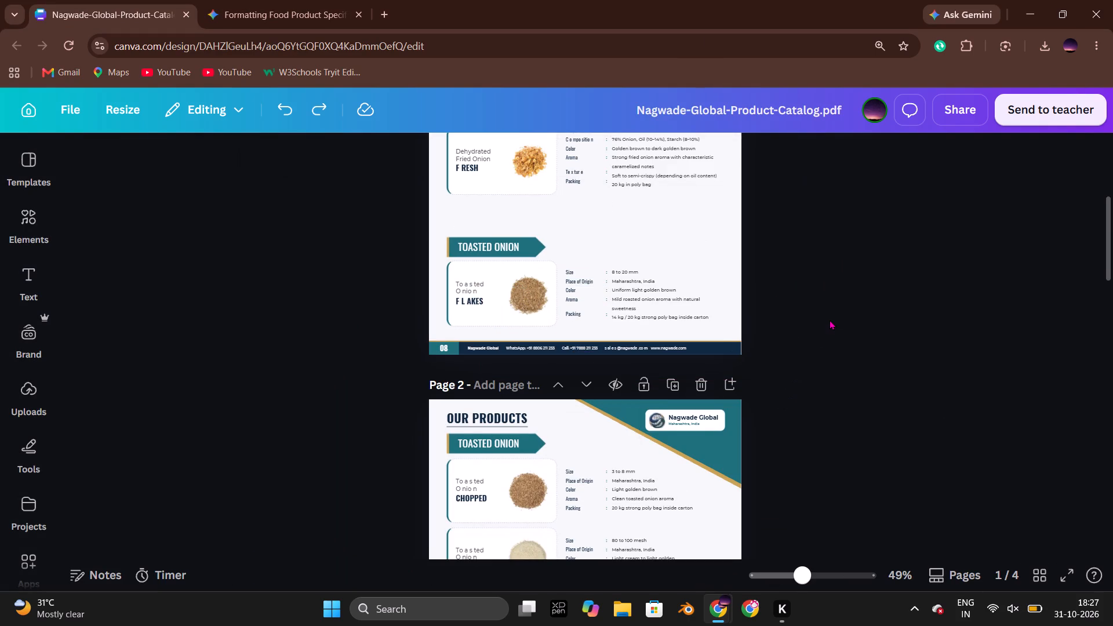
{"action": "key", "text": "alt+Tab"}
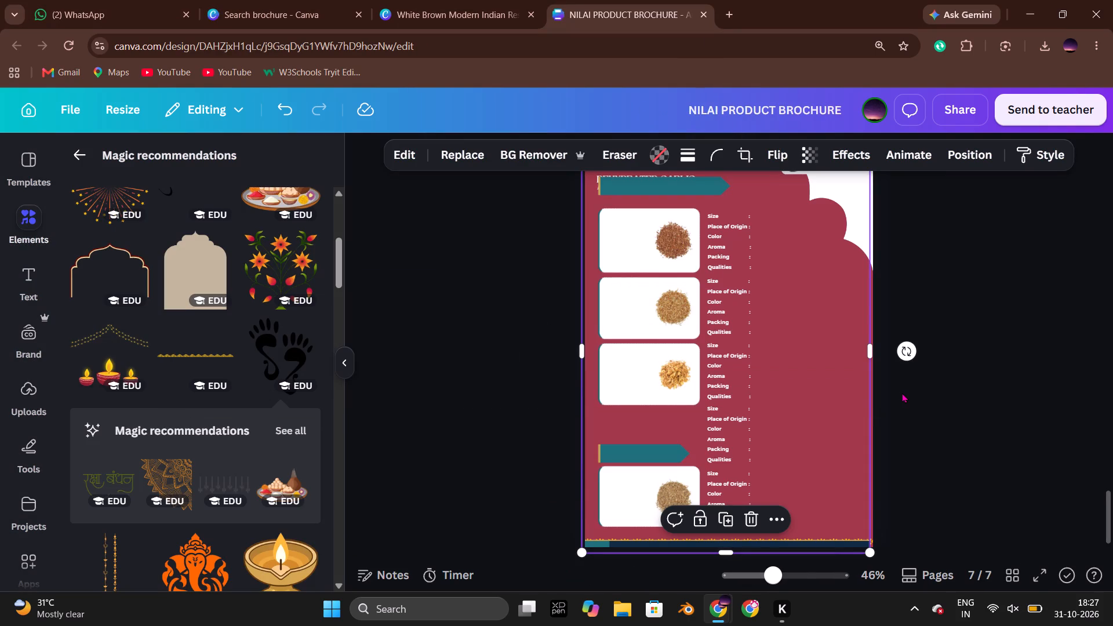
{"action": "key", "text": "alt+Tab"}
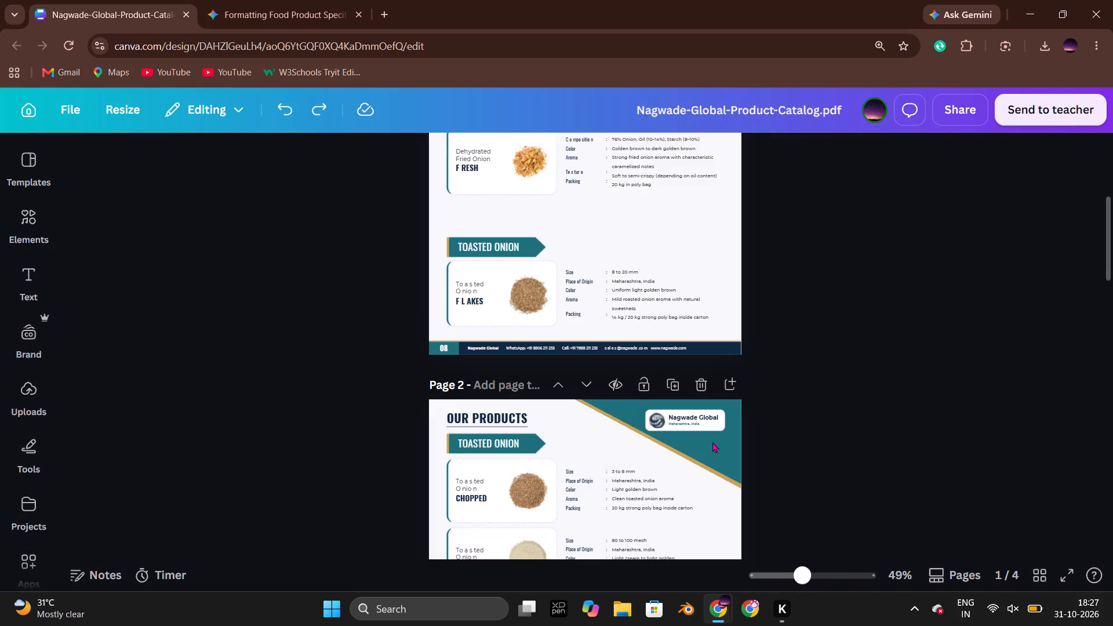
{"action": "key", "text": "alt+Tab"}
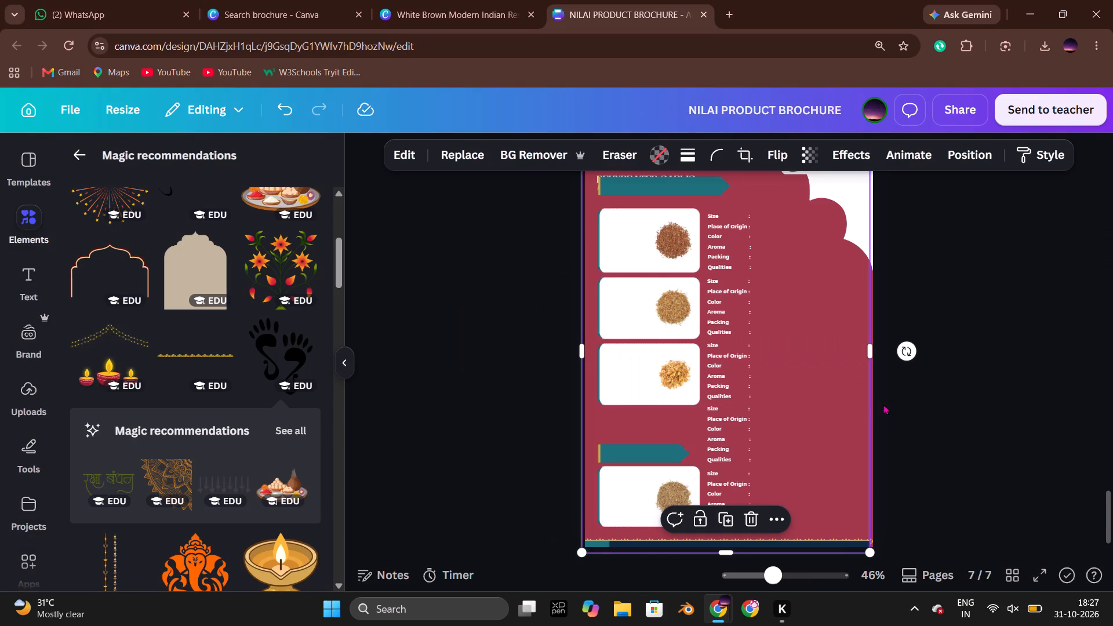
Align the pasted card-and-photo graphic with the edges of page 7.
{"action": "scroll", "coordinate": [884, 403], "scroll_direction": "up", "scroll_amount": 2}
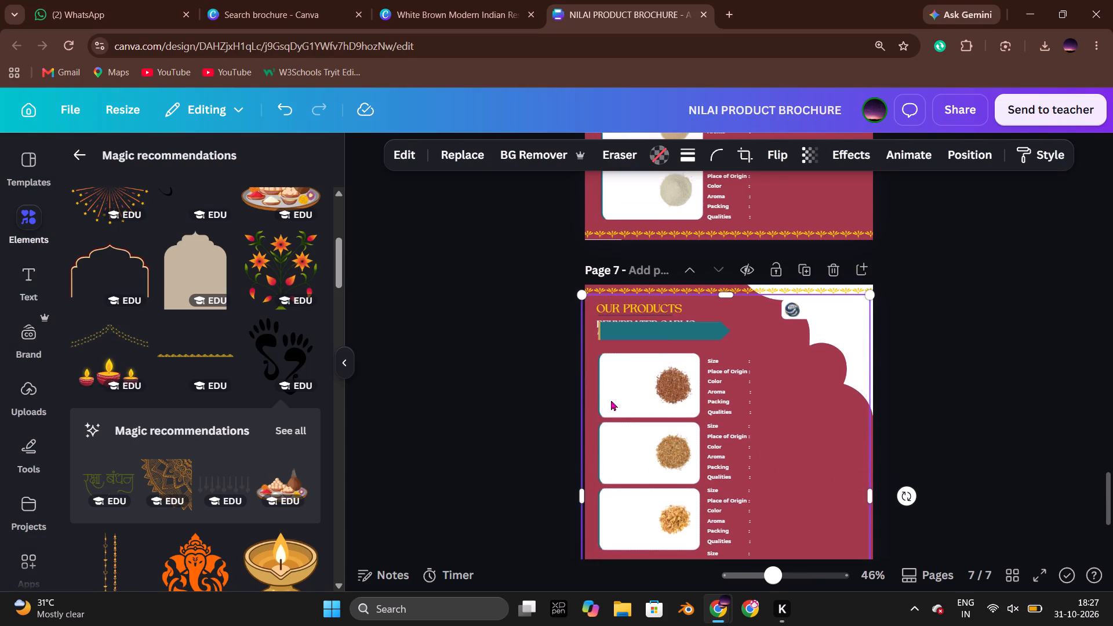
{"action": "left_click", "coordinate": [624, 416]}
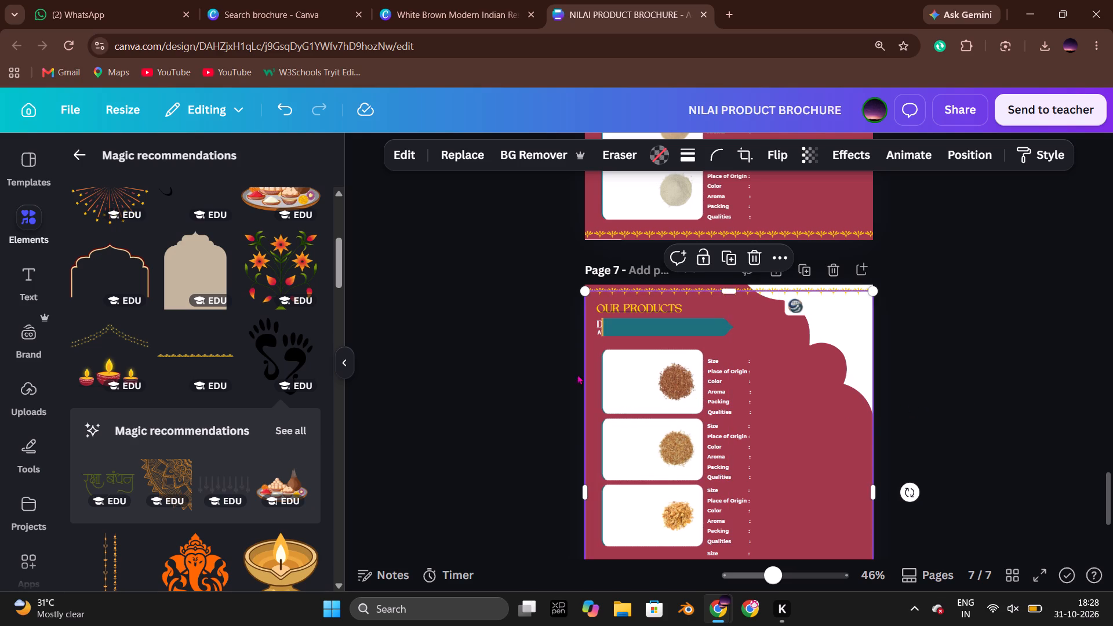
Use the Pixel Eraser at size 20 to erase the graphic's upper teal banner, thin heading line and logo badge.
{"action": "scroll", "coordinate": [555, 377], "scroll_direction": "down", "scroll_amount": 3}
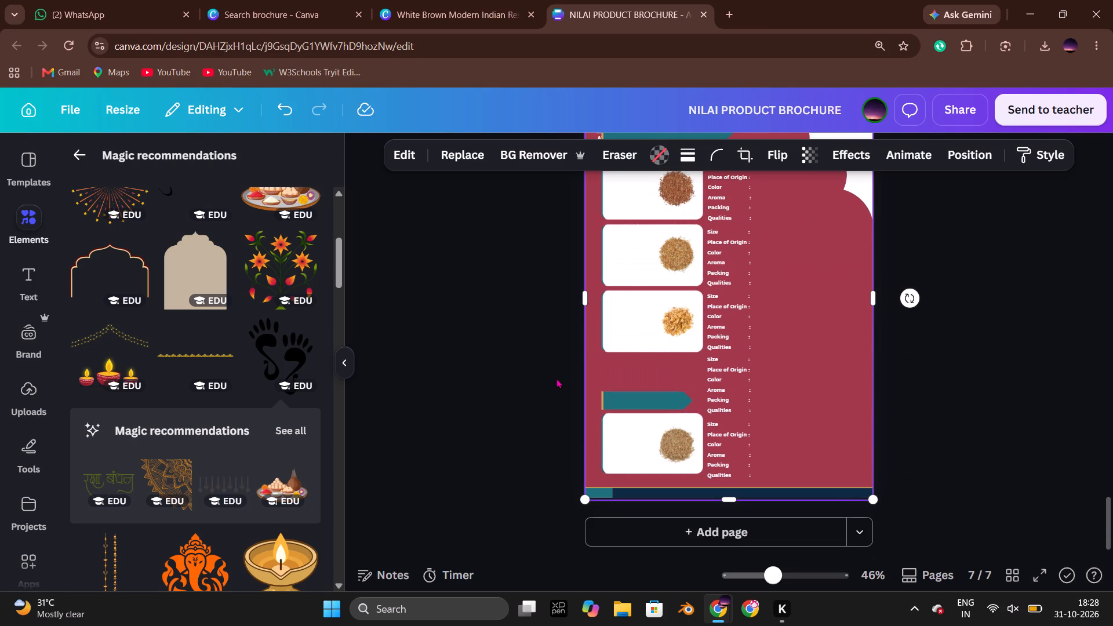
{"action": "left_click", "coordinate": [634, 154]}
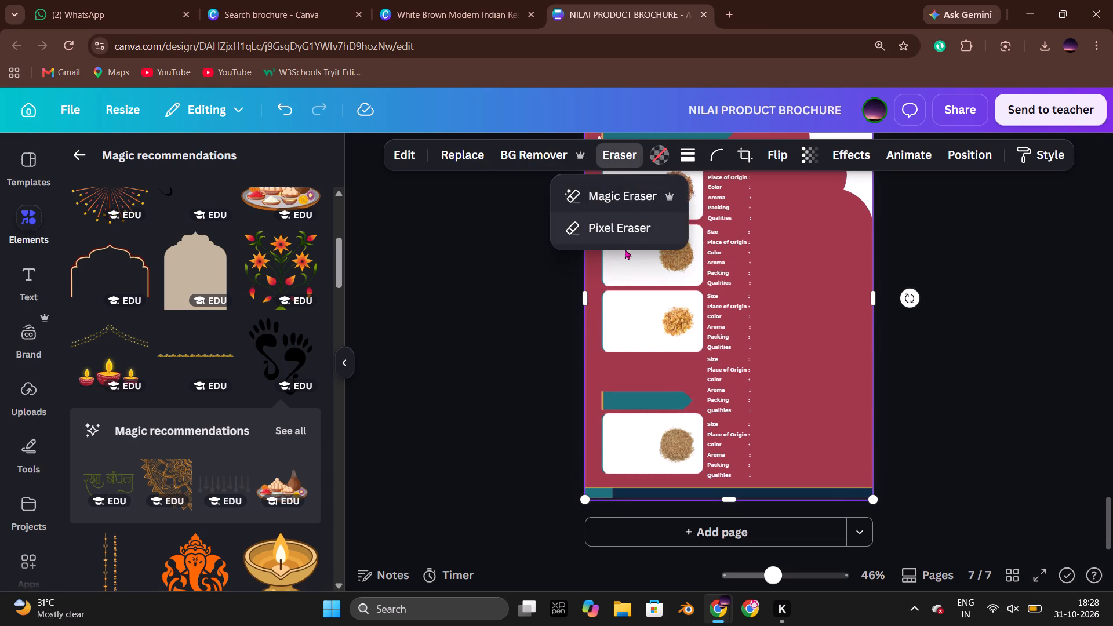
{"action": "left_click", "coordinate": [629, 234]}
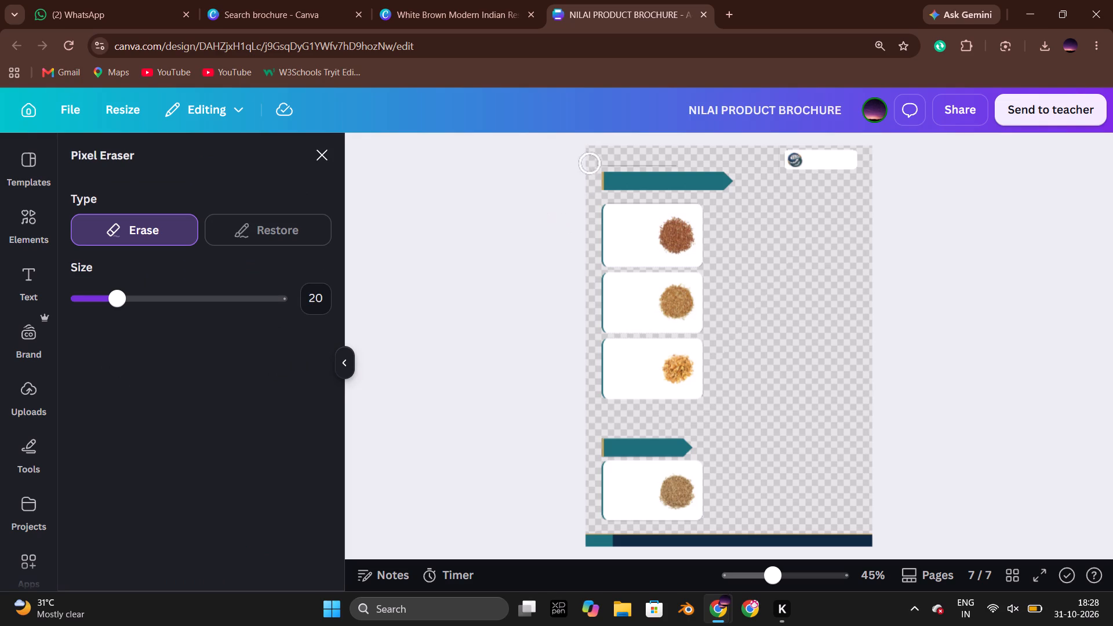
{"action": "left_click_drag", "start_coordinate": [603, 173], "coordinate": [733, 190]}
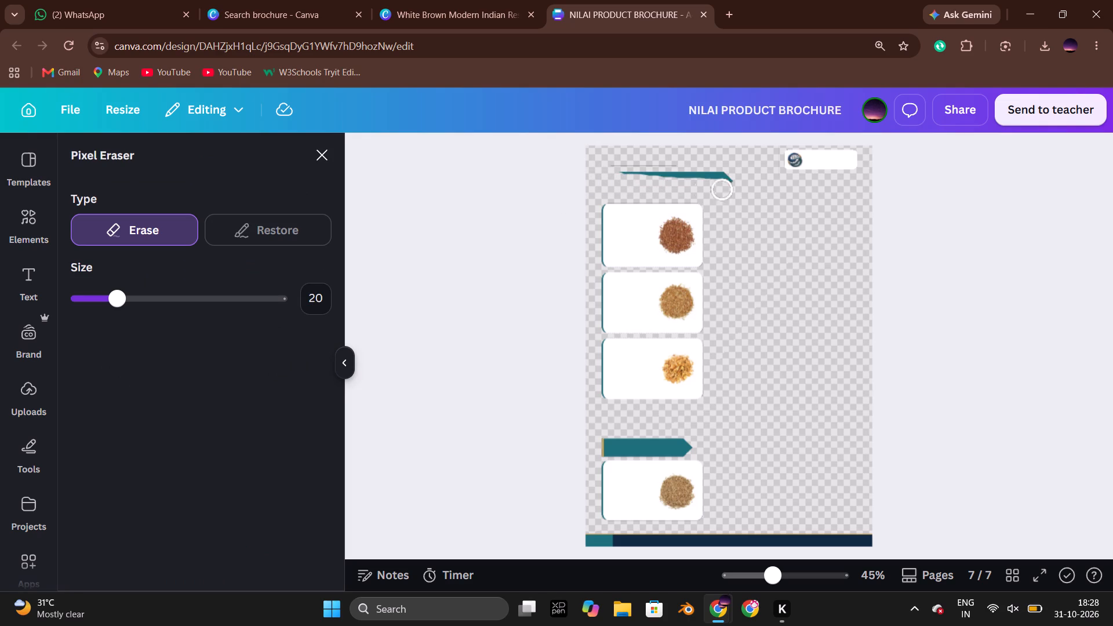
{"action": "left_click_drag", "start_coordinate": [733, 190], "coordinate": [598, 164]}
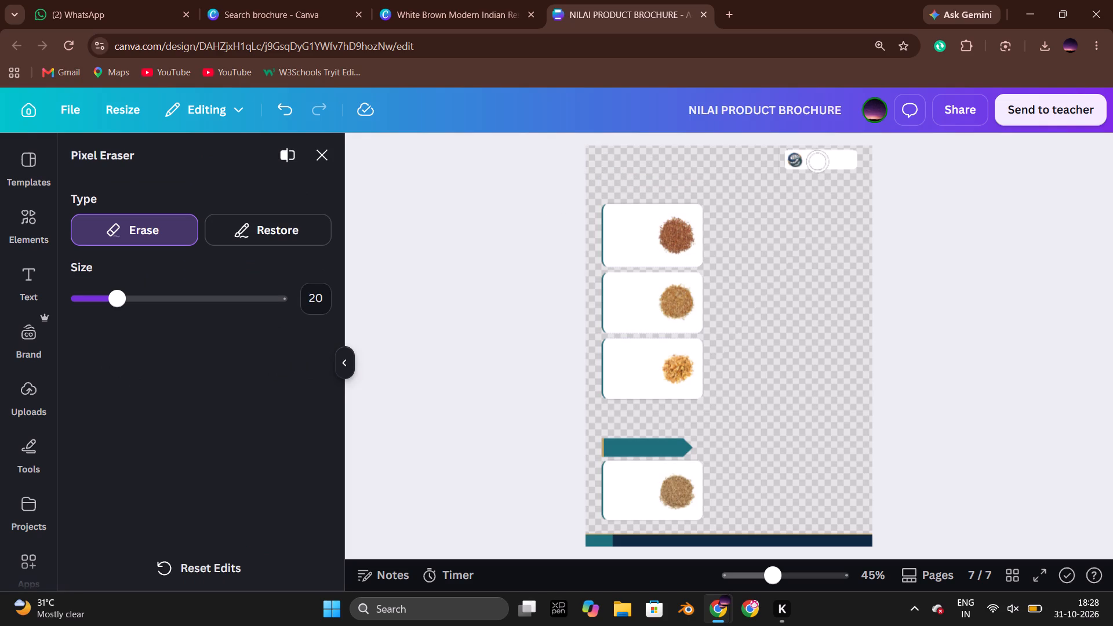
{"action": "left_click_drag", "start_coordinate": [774, 162], "coordinate": [755, 148]}
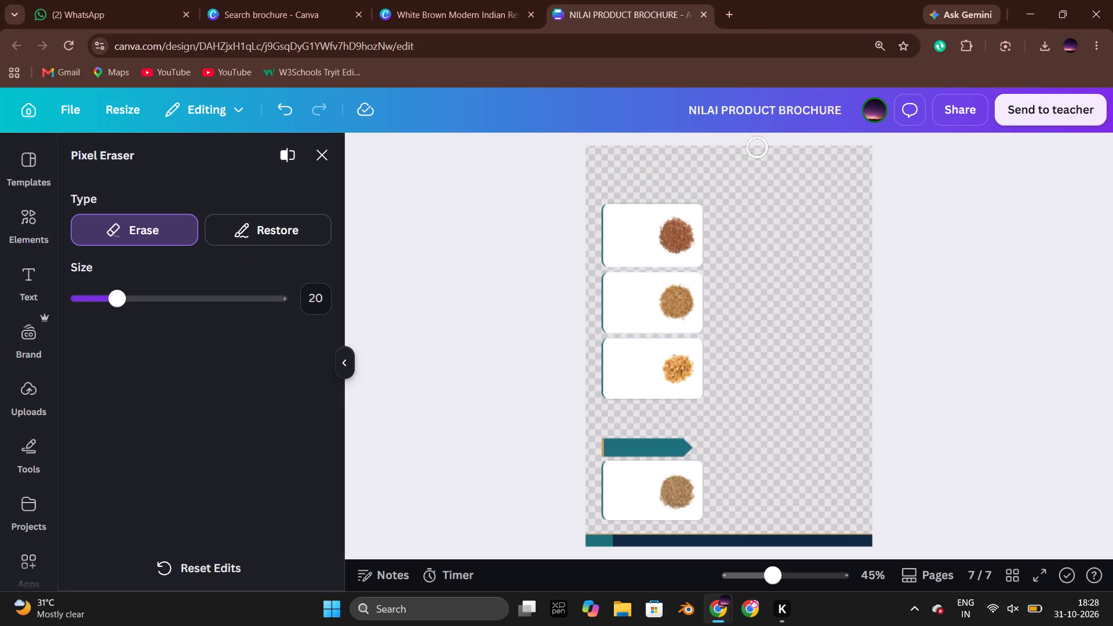
{"action": "left_click_drag", "start_coordinate": [755, 148], "coordinate": [757, 156]}
Erase the teal banner above the lowest product card from the graphic.
{"action": "left_click_drag", "start_coordinate": [601, 428], "coordinate": [603, 443]}
{"action": "left_click_drag", "start_coordinate": [603, 443], "coordinate": [604, 447]}
{"action": "left_click_drag", "start_coordinate": [604, 447], "coordinate": [649, 447]}
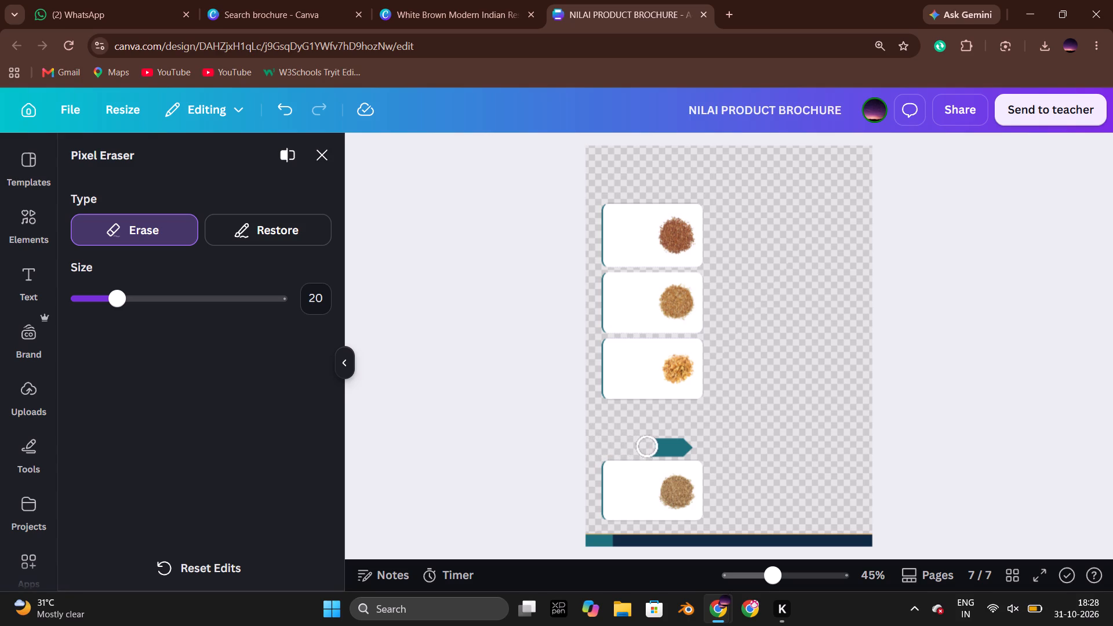
{"action": "left_click_drag", "start_coordinate": [649, 447], "coordinate": [675, 439]}
{"action": "left_click_drag", "start_coordinate": [675, 439], "coordinate": [667, 437]}
Erase the teal and navy footer bar along the graphic's bottom edge and close the Pixel Eraser.
{"action": "left_click_drag", "start_coordinate": [590, 538], "coordinate": [768, 537]}
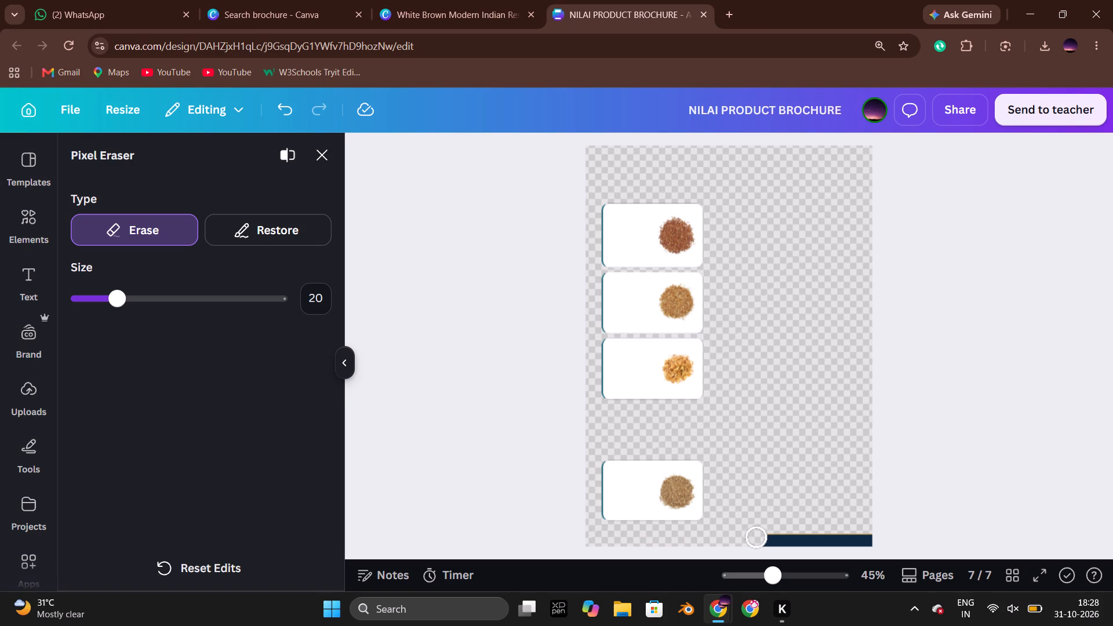
{"action": "left_click_drag", "start_coordinate": [768, 537], "coordinate": [874, 537]}
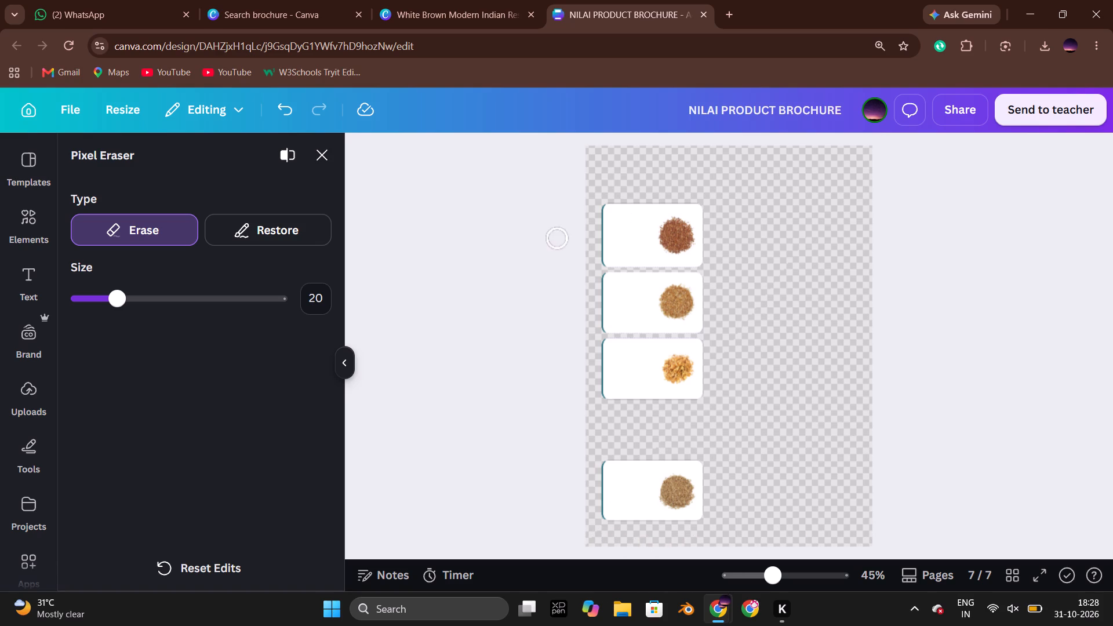
{"action": "left_click", "coordinate": [326, 146]}
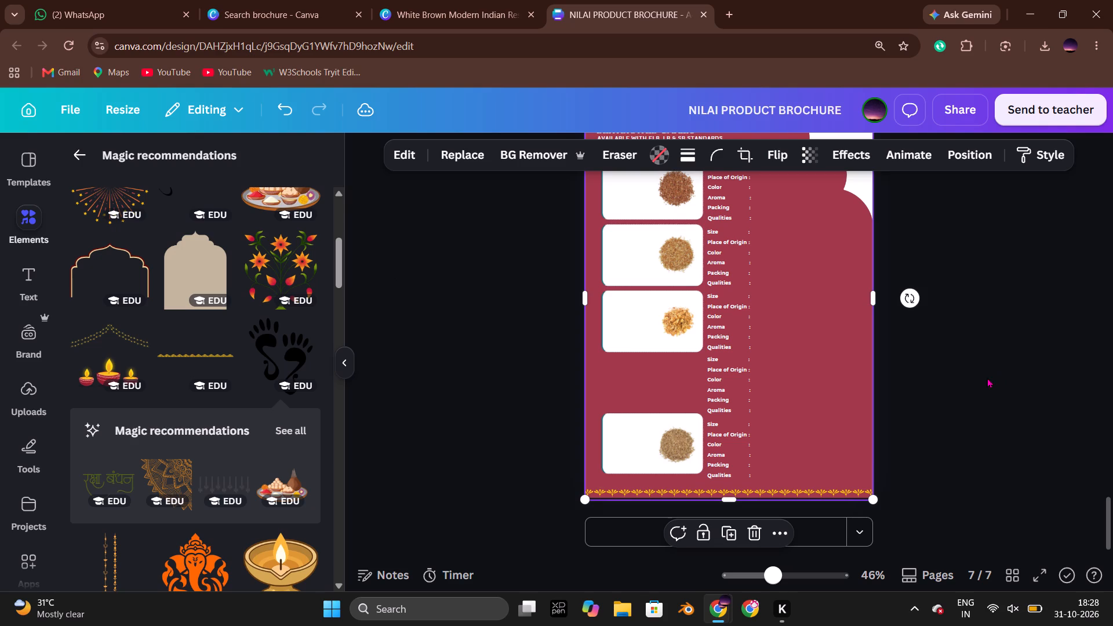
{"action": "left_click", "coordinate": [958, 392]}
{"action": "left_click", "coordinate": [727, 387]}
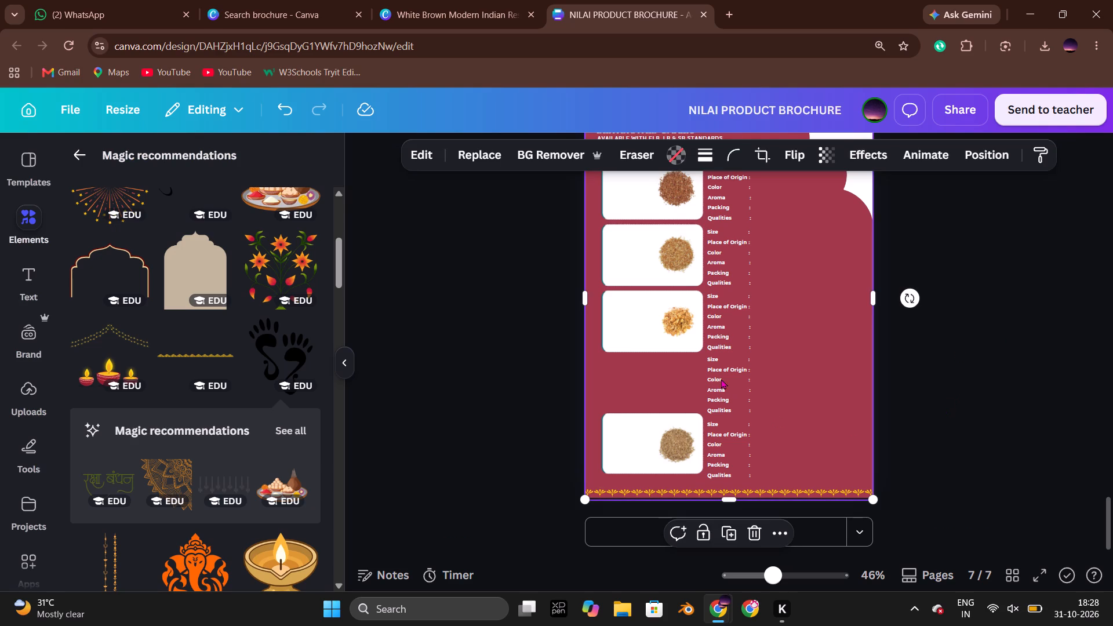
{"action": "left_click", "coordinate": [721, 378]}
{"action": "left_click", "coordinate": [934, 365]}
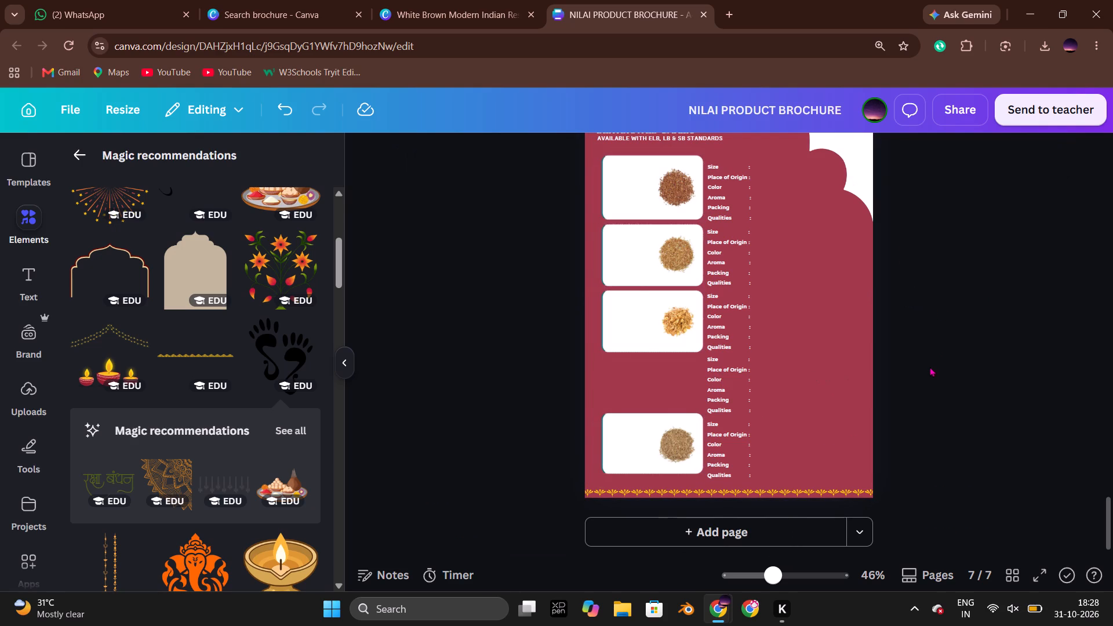
Apply Upscale to the card-and-photo graphic on page 7.
{"action": "left_click", "coordinate": [671, 249]}
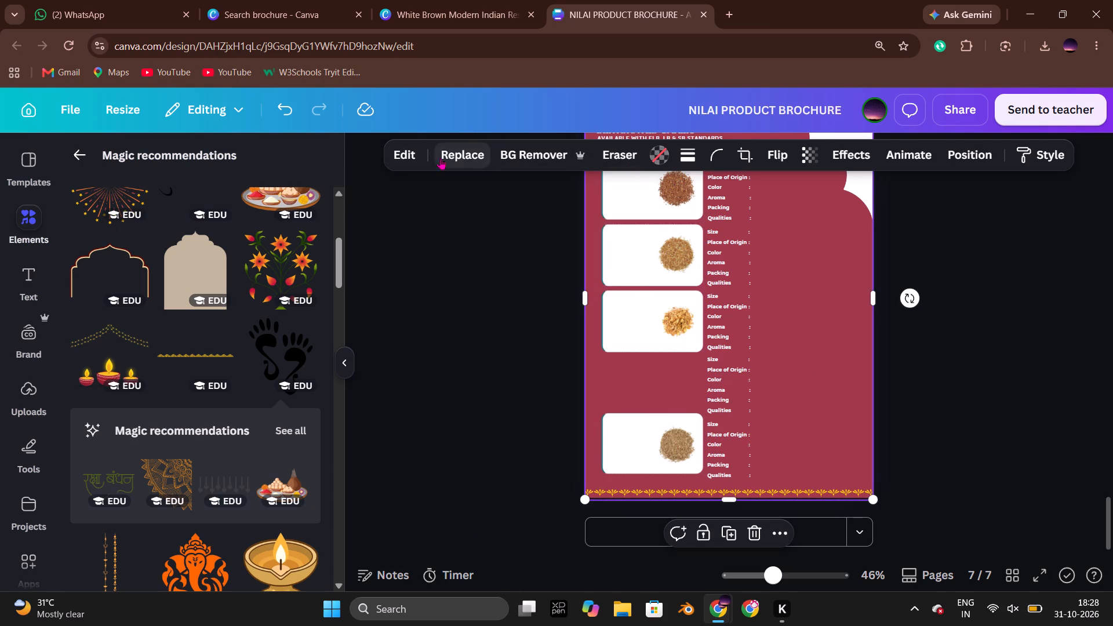
{"action": "left_click", "coordinate": [417, 156]}
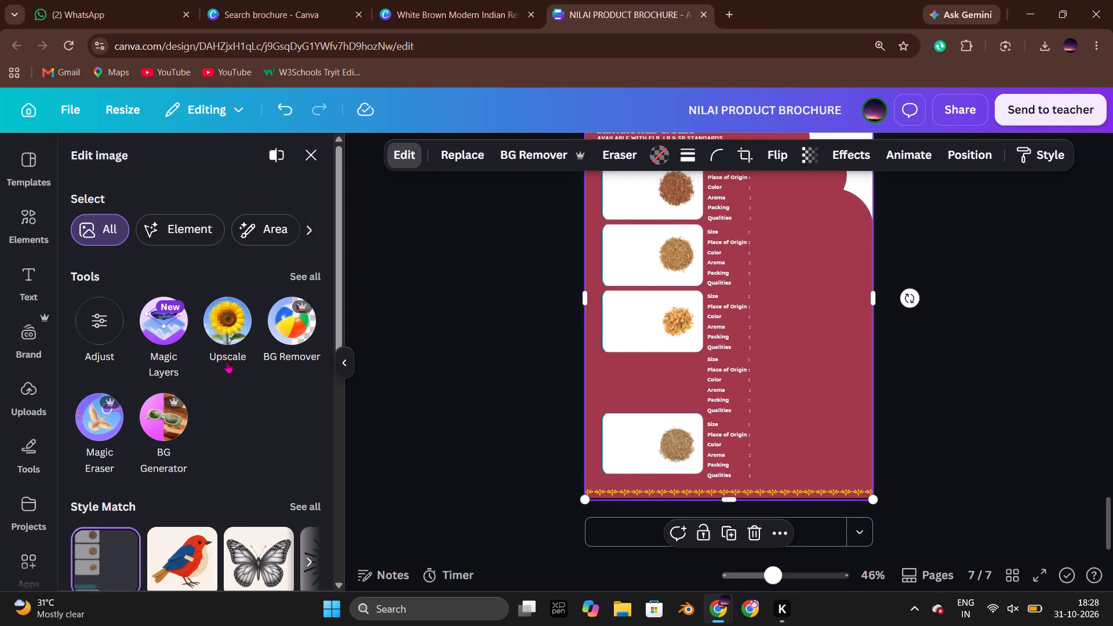
{"action": "left_click", "coordinate": [226, 334]}
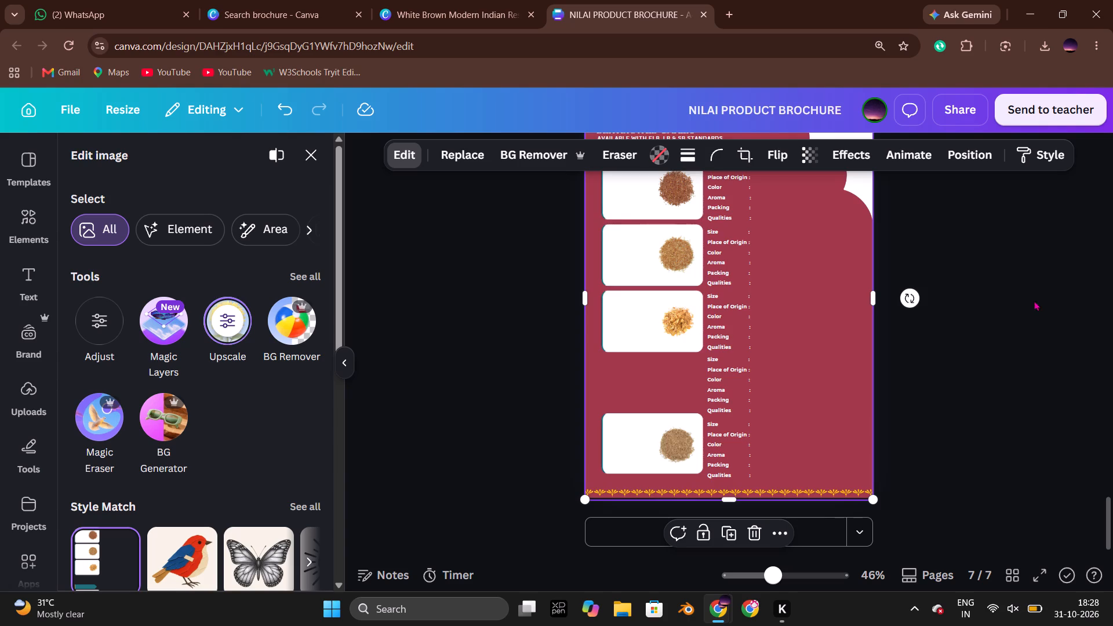
Move the card-and-photo graphic's layer below the text and yellow ornament layers, directly above the locked maroon arch.
{"action": "left_click", "coordinate": [722, 400]}
{"action": "left_click", "coordinate": [970, 152]}
{"action": "left_click", "coordinate": [648, 230]}
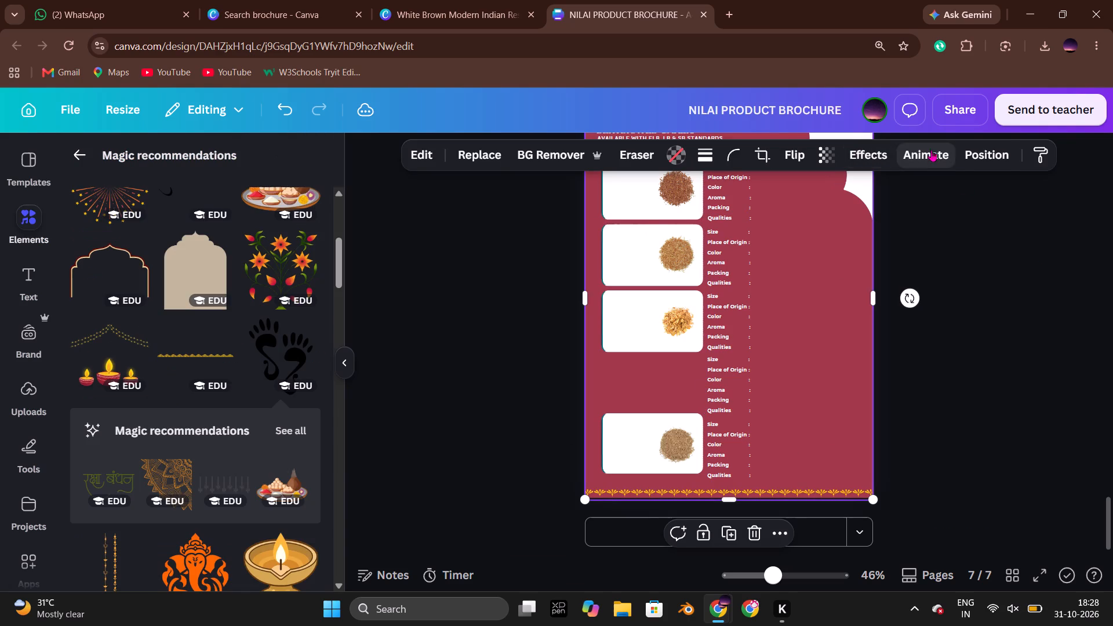
{"action": "left_click", "coordinate": [990, 149]}
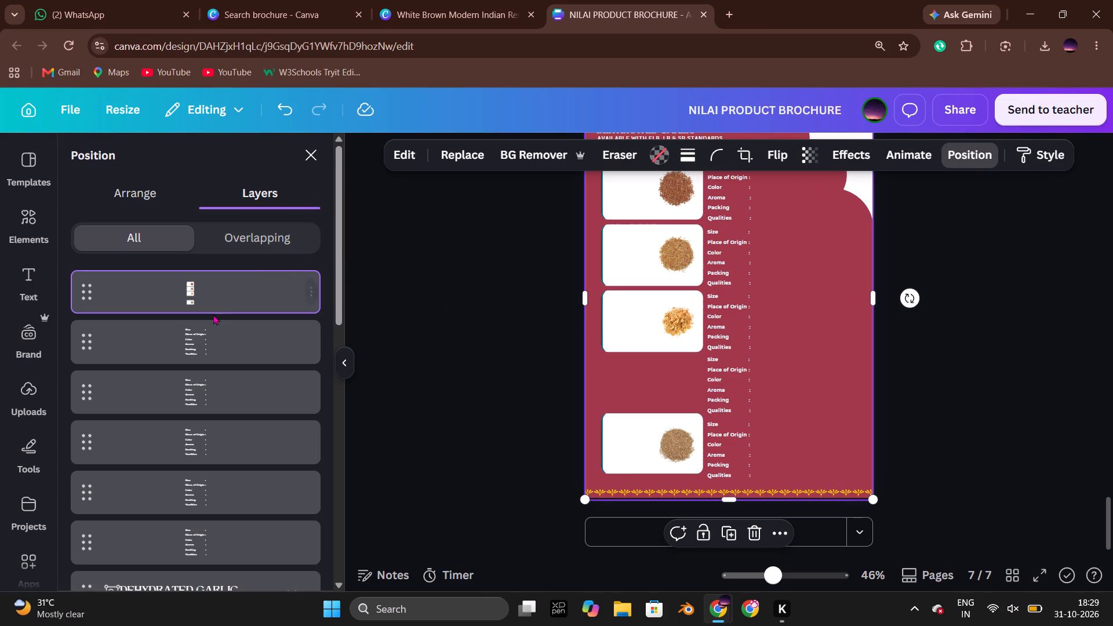
{"action": "left_click_drag", "start_coordinate": [214, 292], "coordinate": [192, 624]}
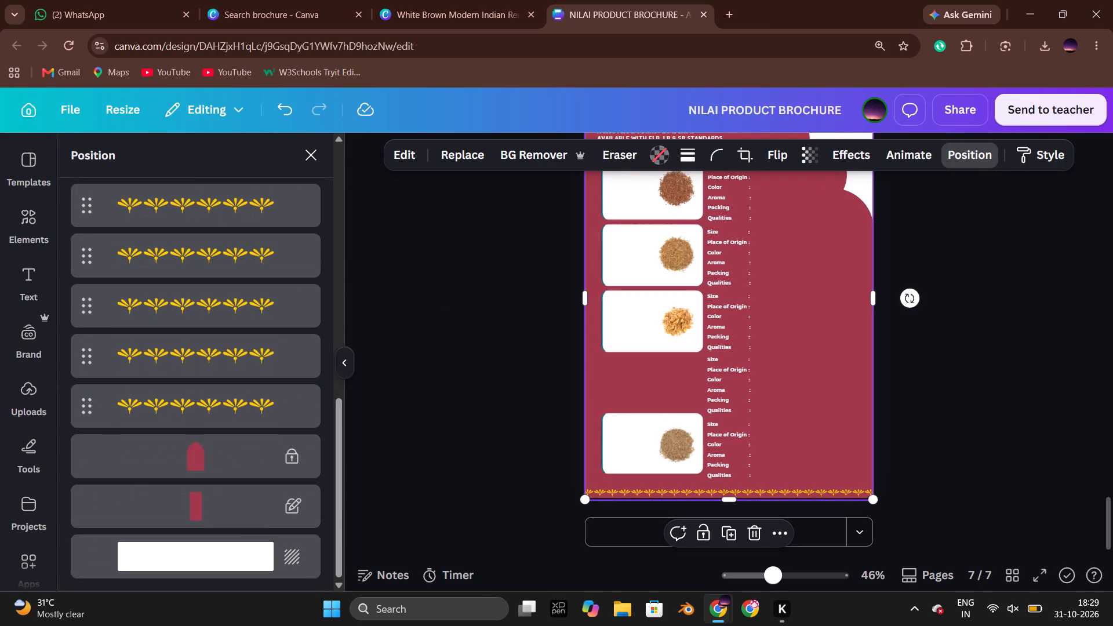
{"action": "left_click_drag", "start_coordinate": [192, 624], "coordinate": [213, 436]}
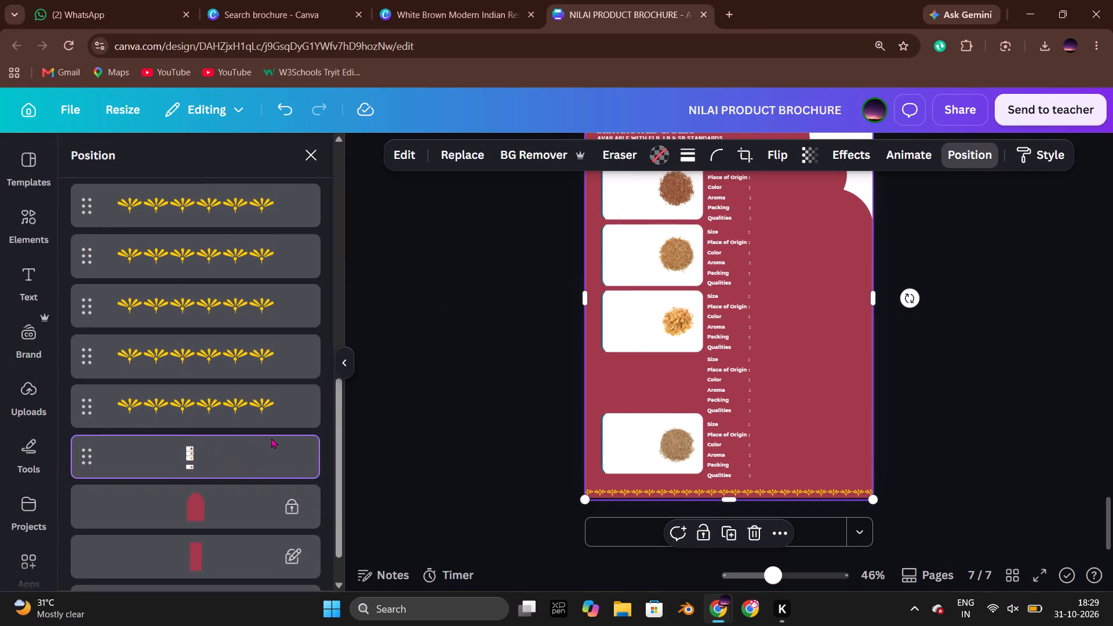
Lock the position of the card-and-photo graphic on page 7.
{"action": "left_click", "coordinate": [313, 447]}
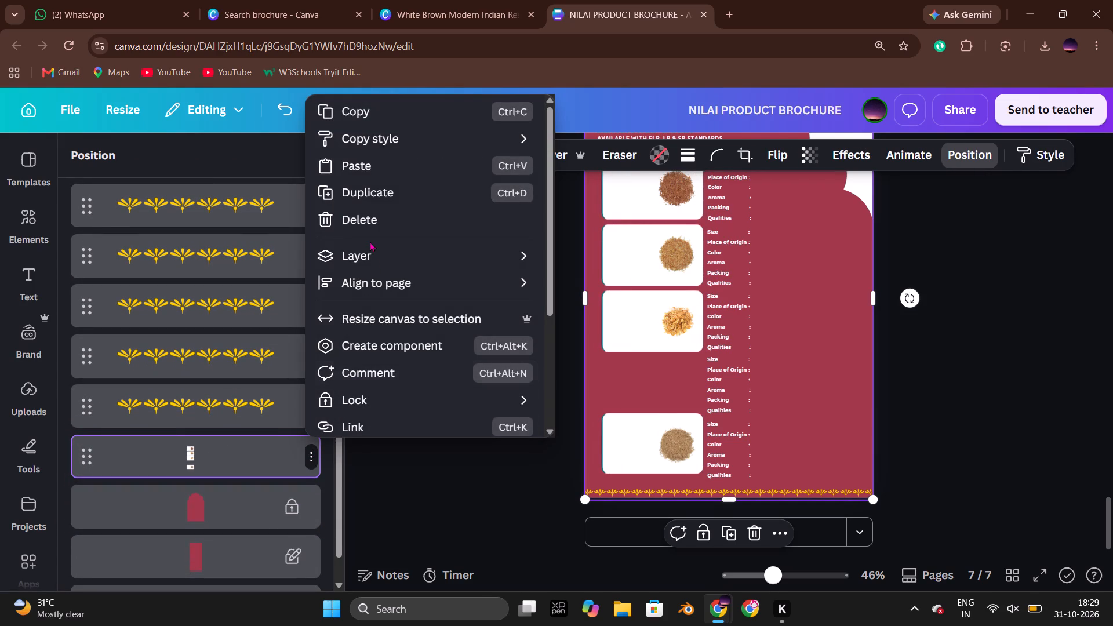
{"action": "scroll", "coordinate": [429, 316], "scroll_direction": "down", "scroll_amount": 4}
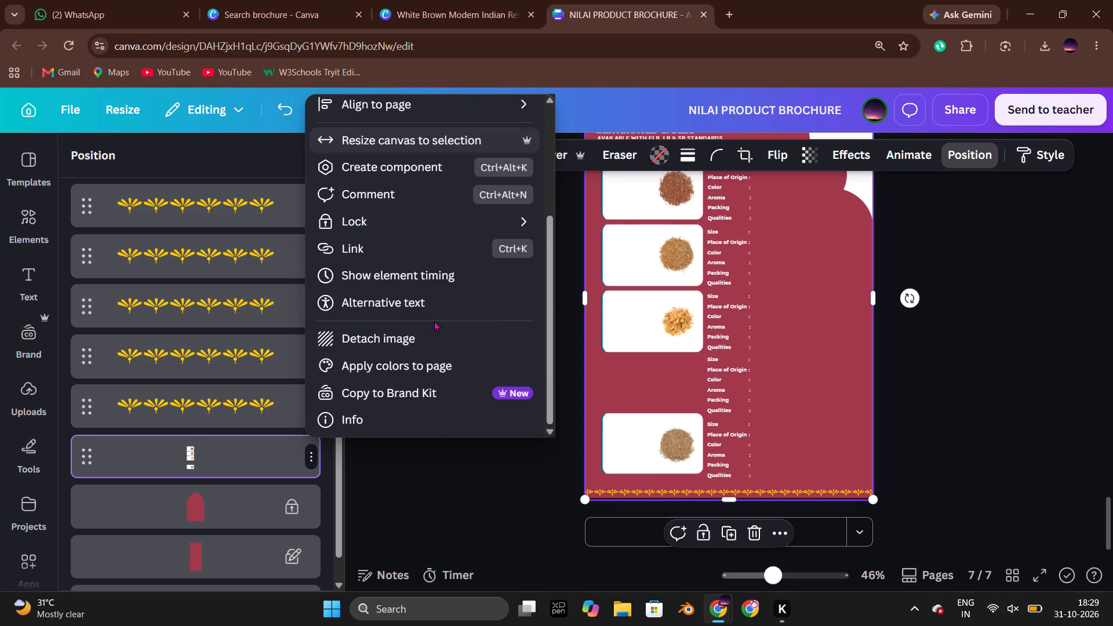
{"action": "left_click", "coordinate": [700, 528]}
{"action": "left_click", "coordinate": [700, 530]}
{"action": "left_click", "coordinate": [974, 371]}
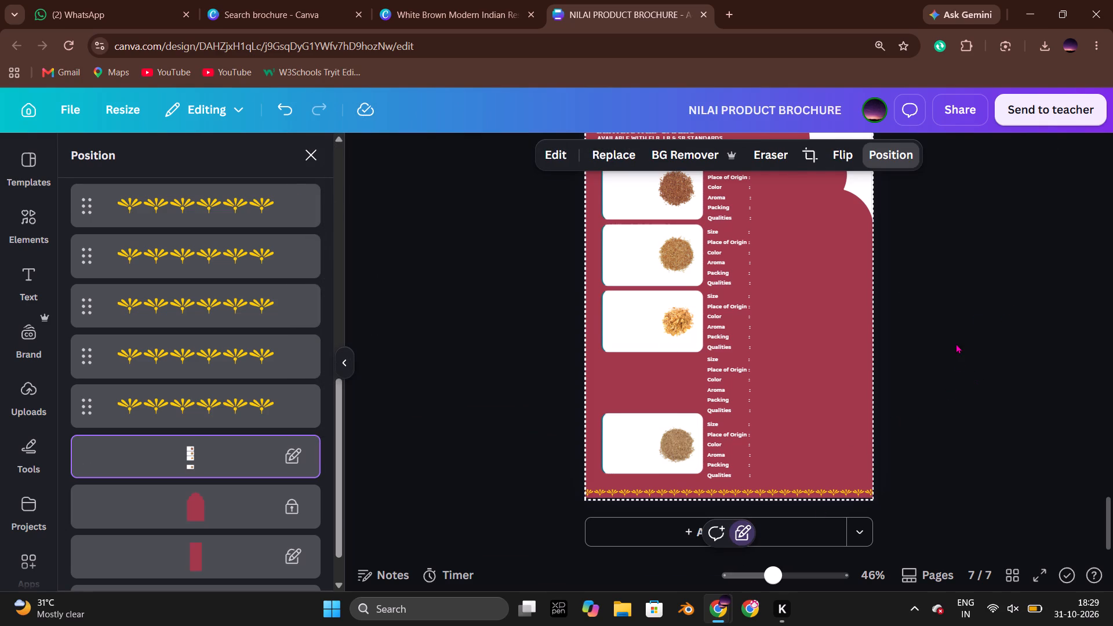
Delete the fourth Size-to-Qualities specification text block, which has no product card beside it.
{"action": "left_click", "coordinate": [706, 388]}
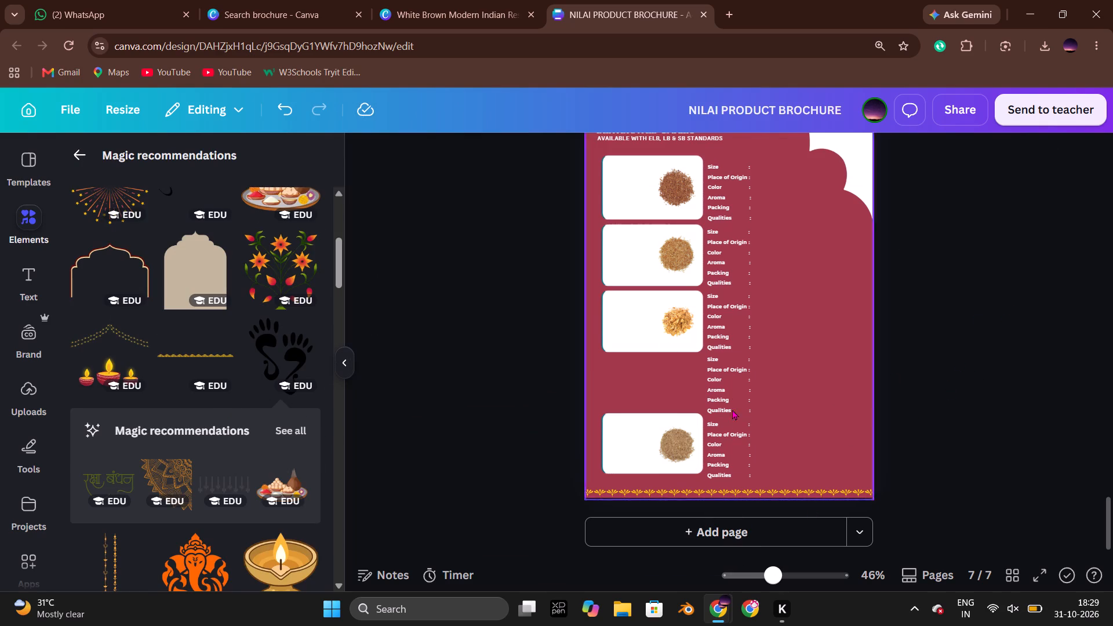
{"action": "left_click", "coordinate": [733, 385]}
{"action": "key", "text": "Delete"}
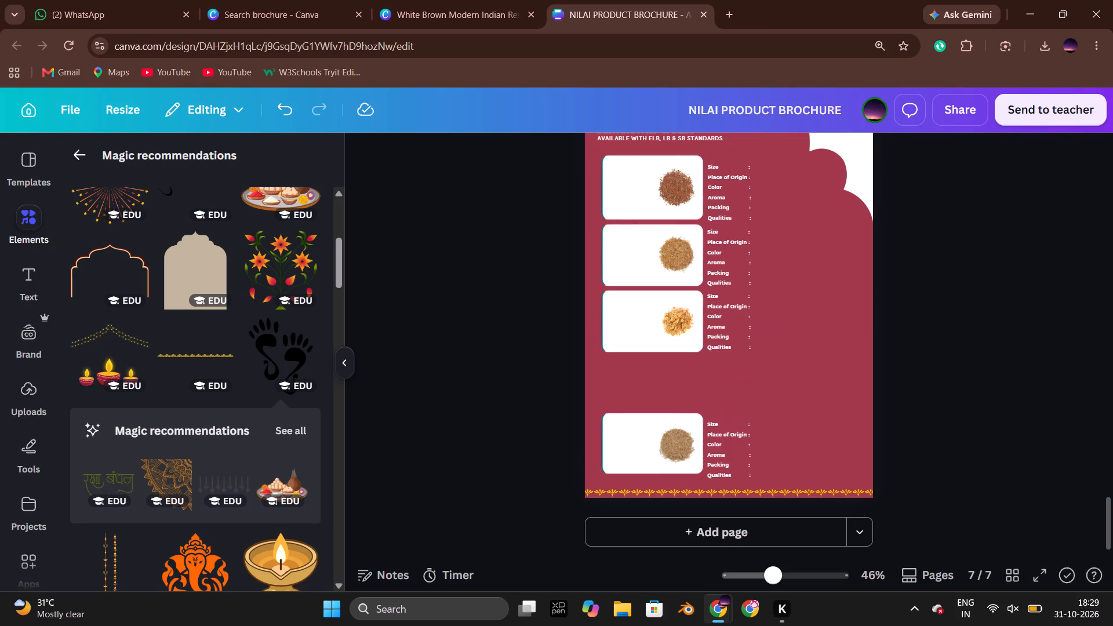
Move the lowest specification text block up slightly to line up with the lowest product card.
{"action": "left_click_drag", "start_coordinate": [726, 456], "coordinate": [727, 449]}
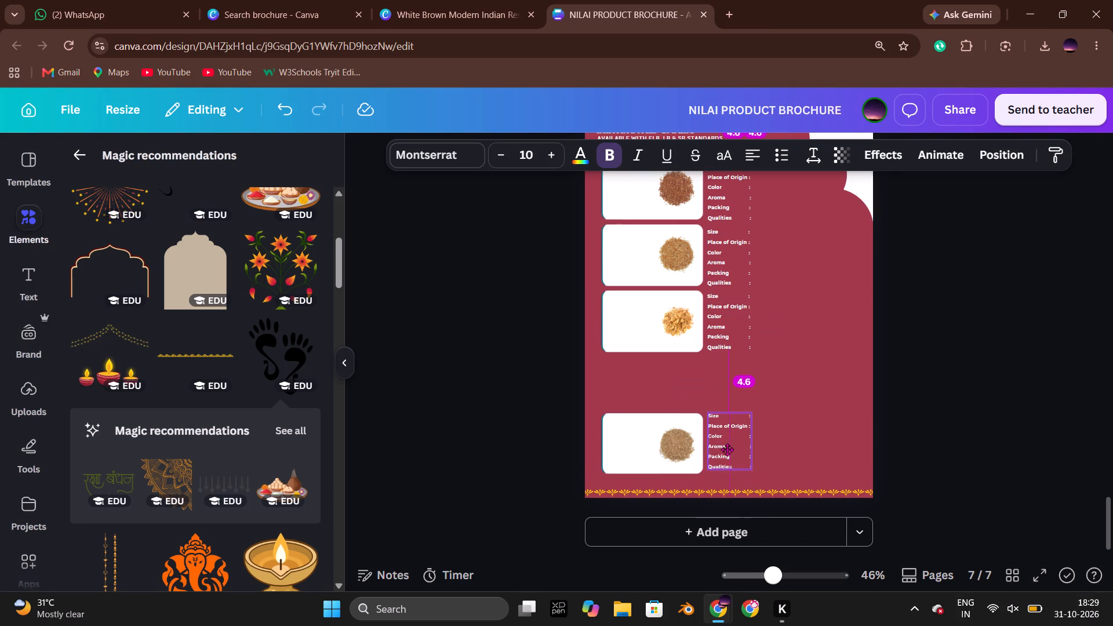
{"action": "left_click_drag", "start_coordinate": [727, 449], "coordinate": [727, 450]}
{"action": "left_click", "coordinate": [967, 399]}
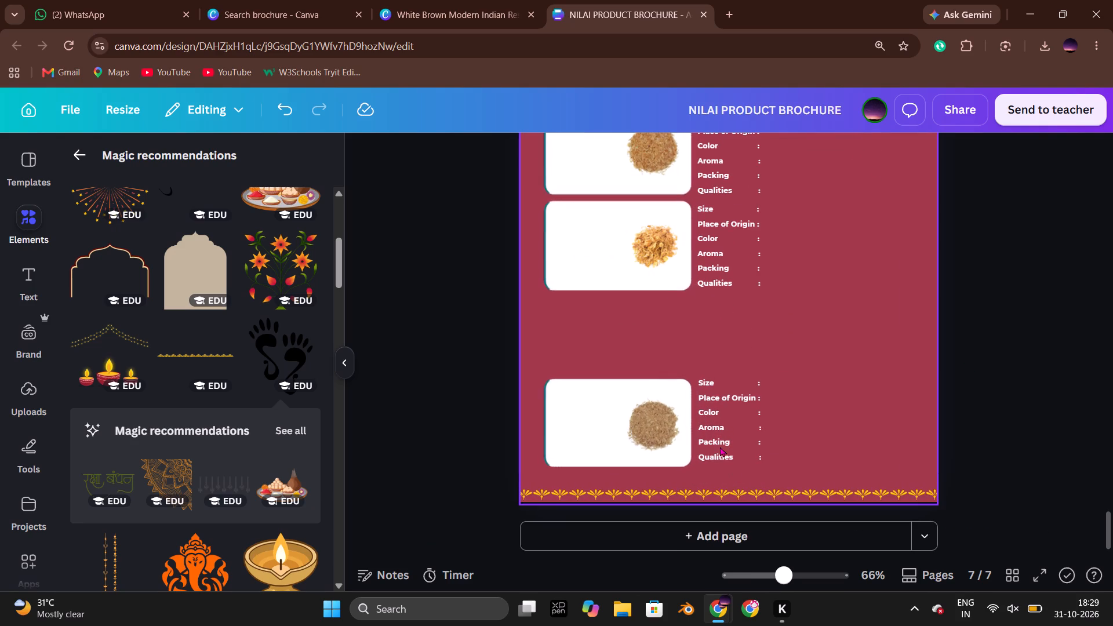
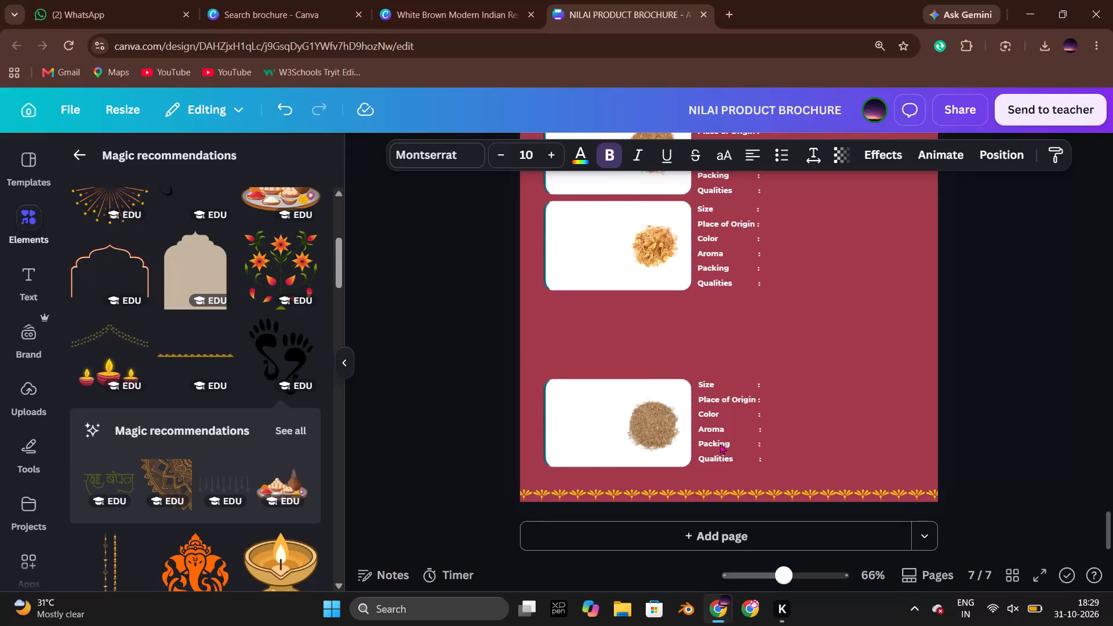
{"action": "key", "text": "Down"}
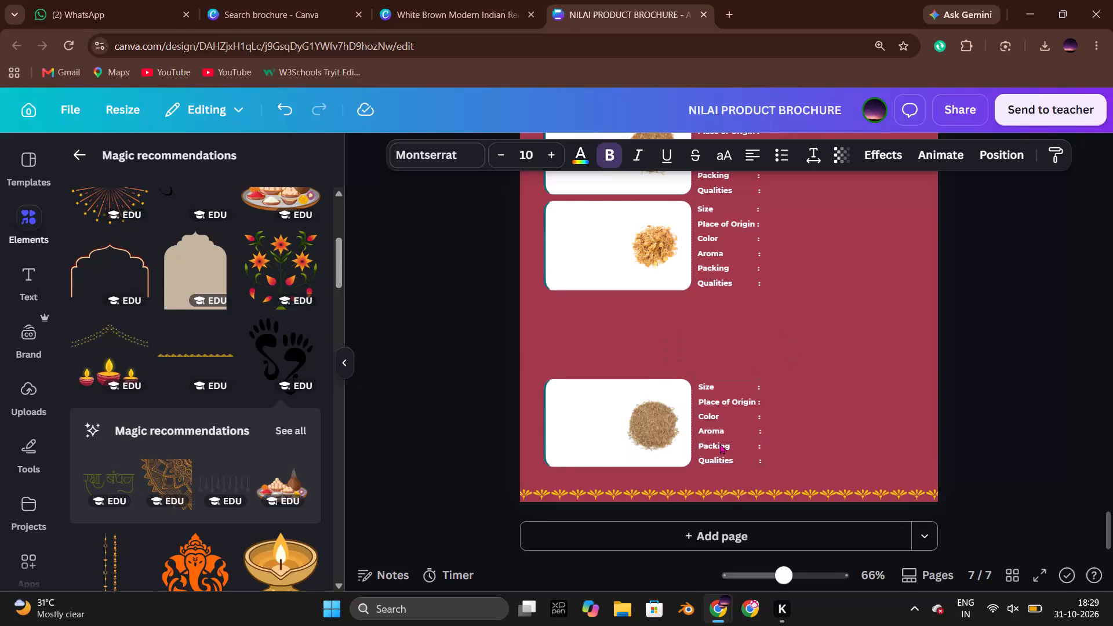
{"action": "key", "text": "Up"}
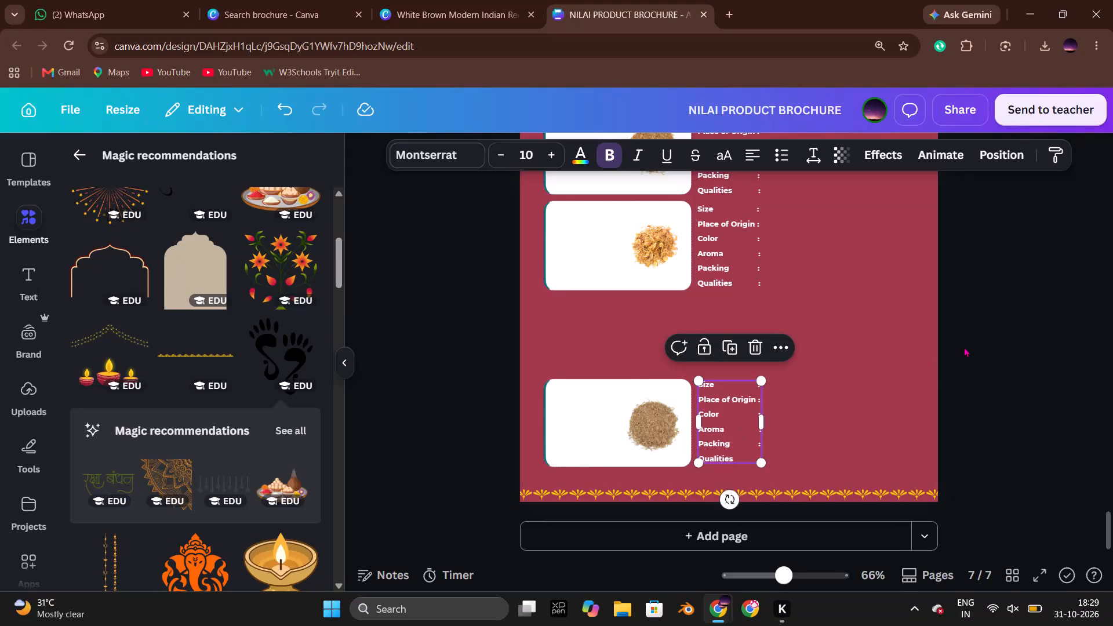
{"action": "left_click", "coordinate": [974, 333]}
Move the second and third specification text blocks on page 7 up slightly to line up with their product cards.
{"action": "scroll", "coordinate": [974, 333], "scroll_direction": "up", "scroll_amount": 2}
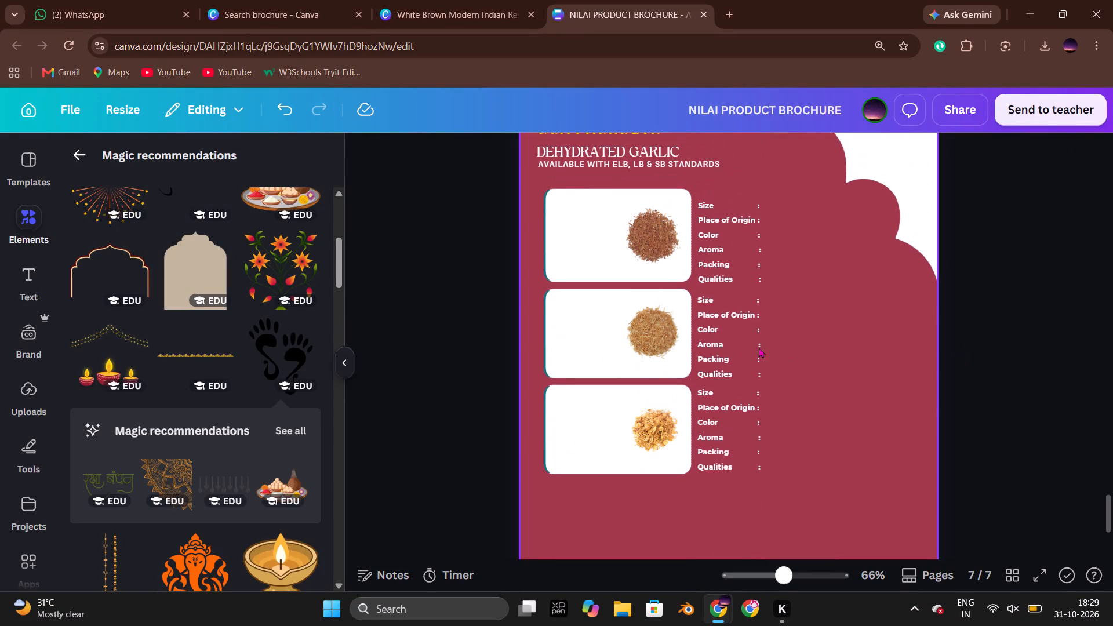
{"action": "left_click", "coordinate": [718, 334]}
{"action": "key", "text": "Up"}
{"action": "key", "text": "Up"}
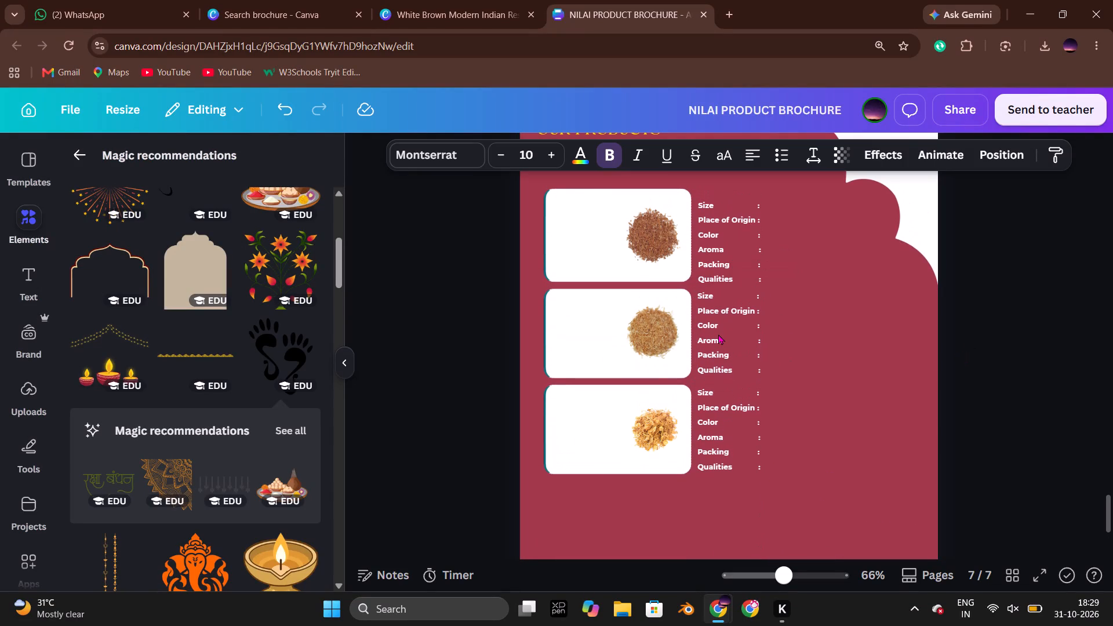
{"action": "left_click", "coordinate": [1037, 452]}
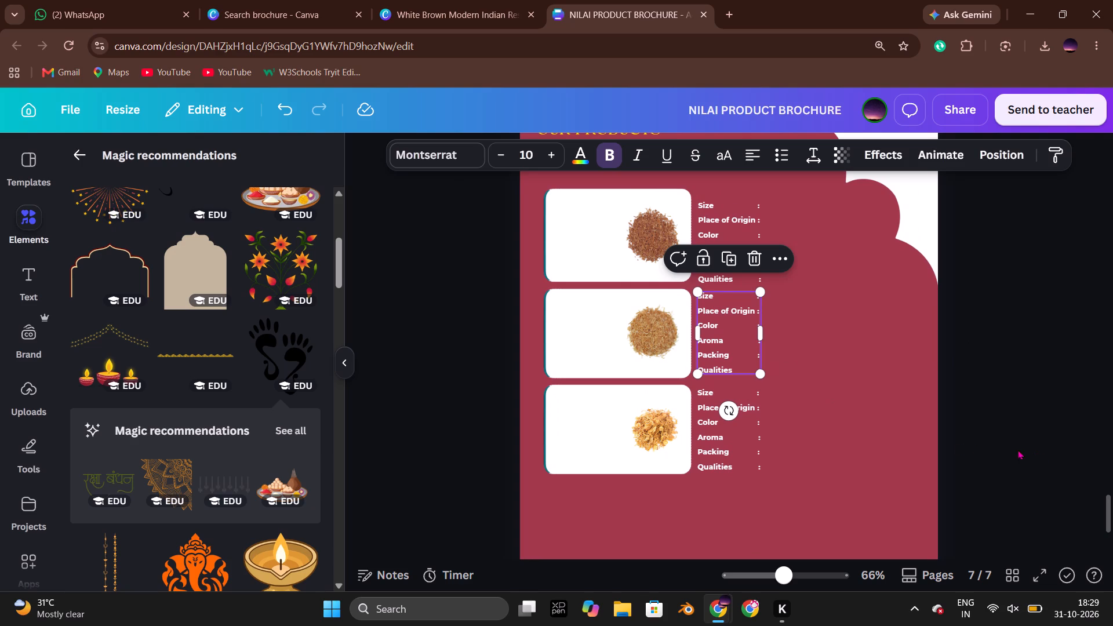
{"action": "left_click", "coordinate": [721, 444]}
{"action": "key", "text": "Up"}
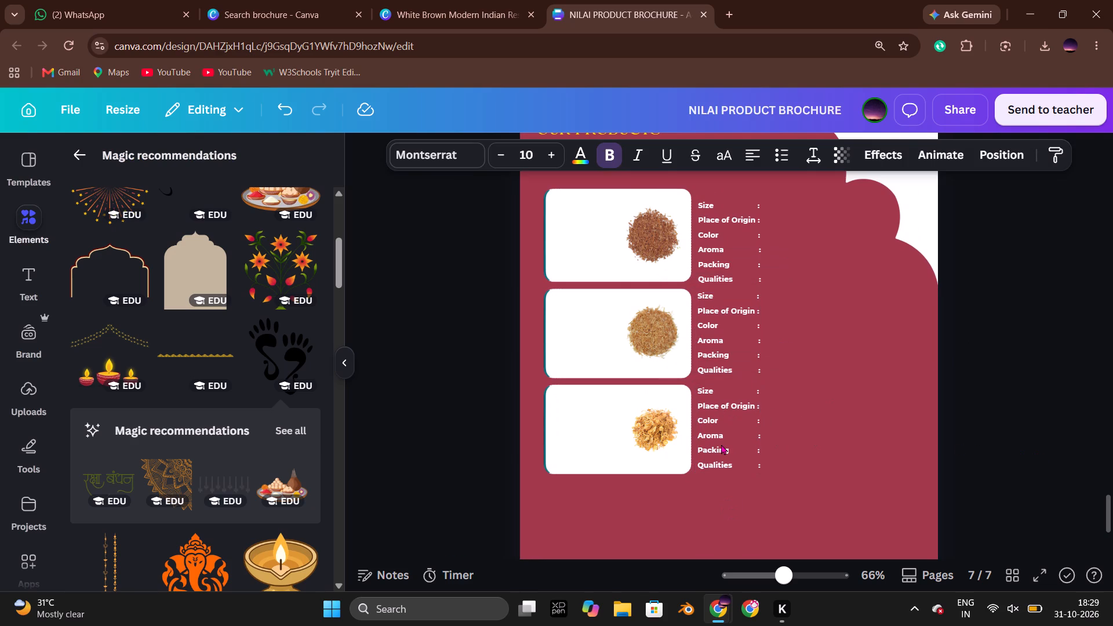
{"action": "left_click", "coordinate": [1083, 436]}
Move the top specification text block up slightly to centre it beside the first product card.
{"action": "left_click", "coordinate": [711, 224]}
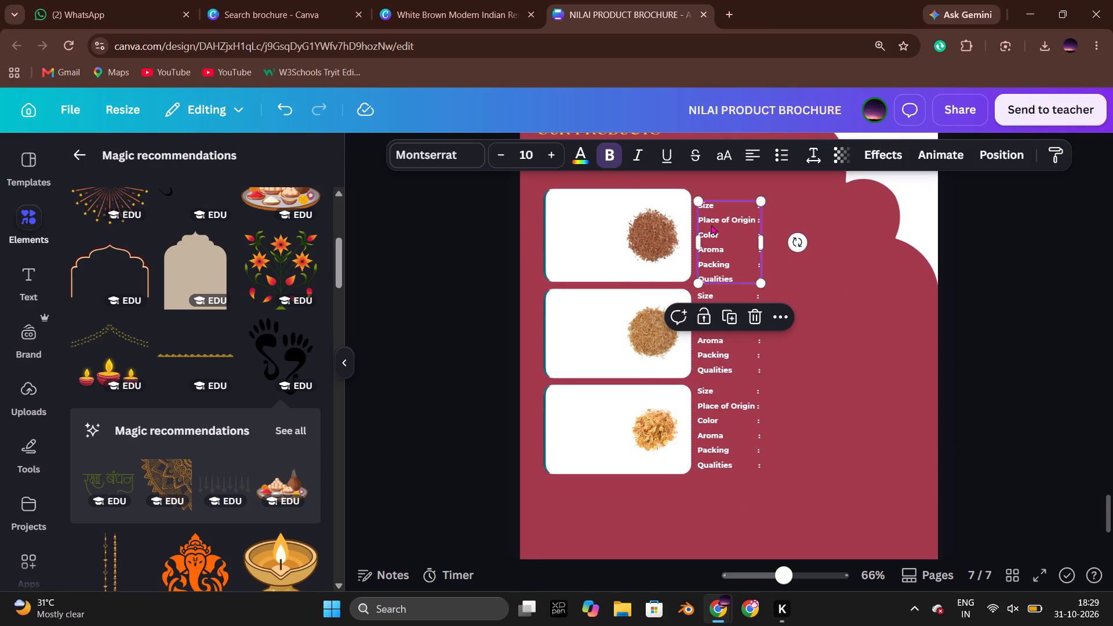
{"action": "key", "text": "Up"}
{"action": "key", "text": "Up"}
{"action": "key", "text": "Up"}
{"action": "key", "text": "Up"}
{"action": "key", "text": "Up"}
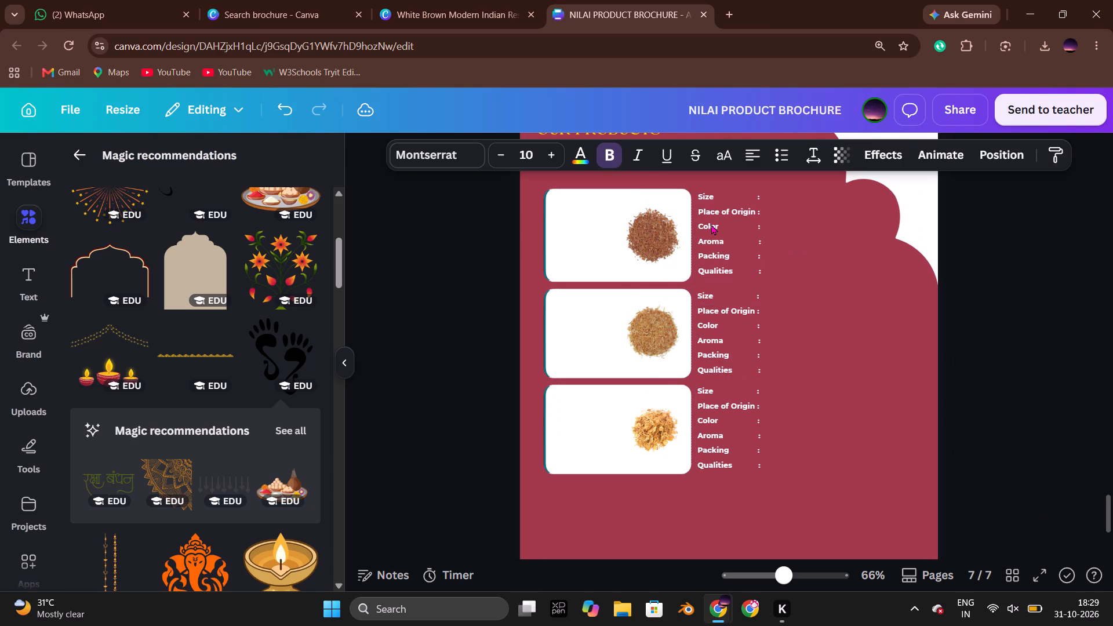
{"action": "left_click", "coordinate": [981, 386]}
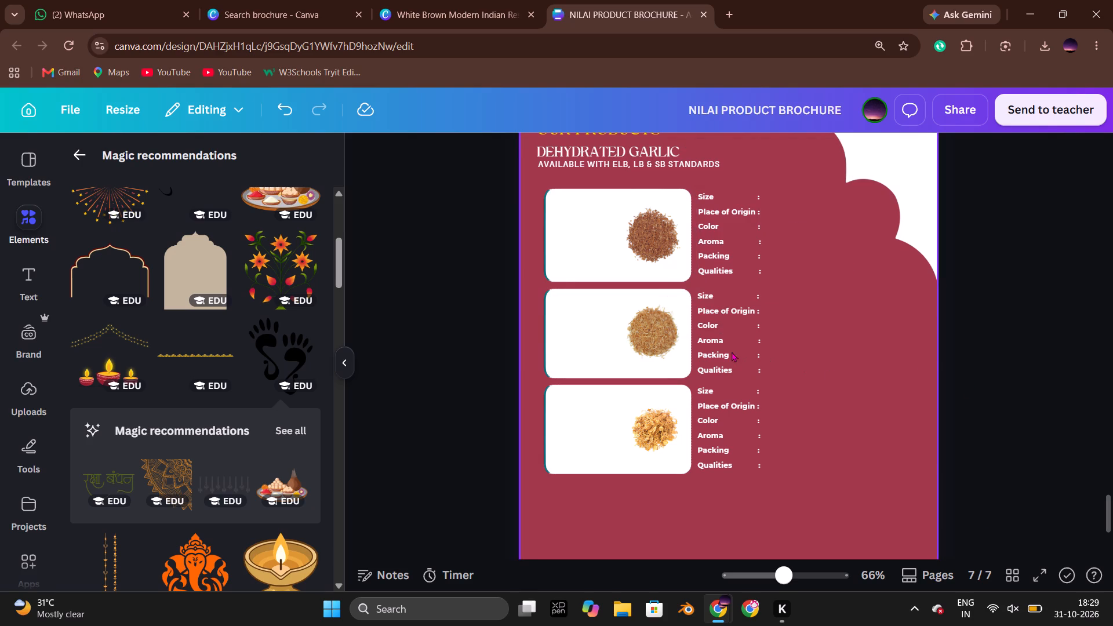
Move the third specification text block down slightly to centre it beside its product card.
{"action": "left_click", "coordinate": [722, 435]}
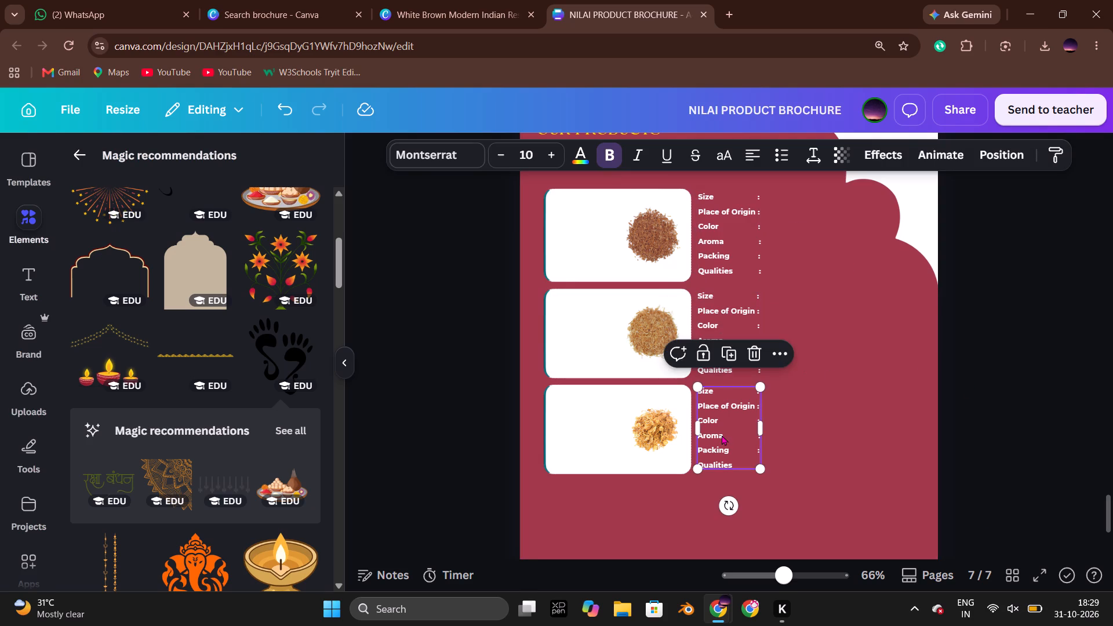
{"action": "key", "text": "Down"}
{"action": "left_click", "coordinate": [994, 433]}
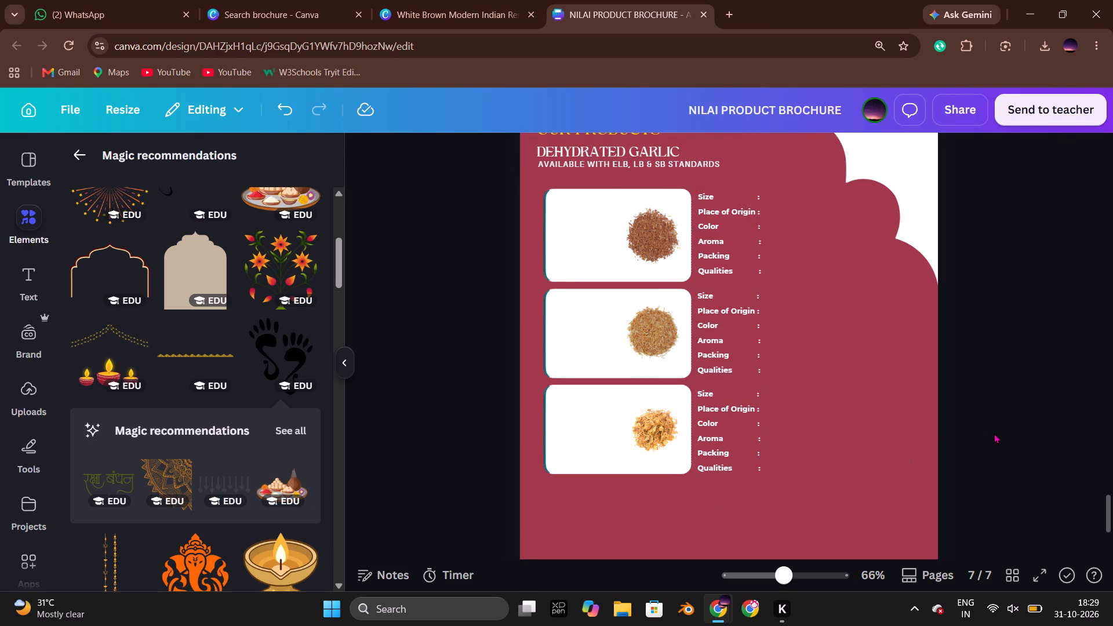
Switch to the Nagwade Global catalog and delete the card-and-photo graphic and the empty image frame from page 1.
{"action": "key", "text": "alt+Tab"}
{"action": "key", "text": "alt+Tab"}
{"action": "key", "text": "alt+Tab"}
{"action": "scroll", "coordinate": [868, 366], "scroll_direction": "up", "scroll_amount": 4}
{"action": "scroll", "coordinate": [868, 366], "scroll_direction": "down", "scroll_amount": 1}
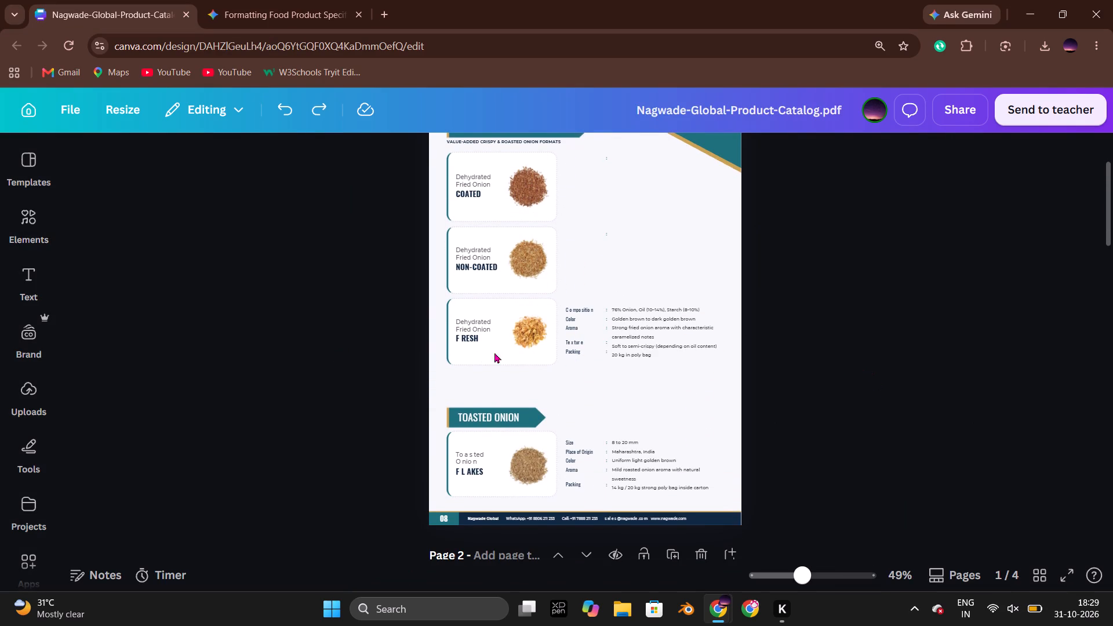
{"action": "left_click", "coordinate": [532, 356]}
{"action": "left_click", "coordinate": [919, 381]}
{"action": "scroll", "coordinate": [922, 385], "scroll_direction": "up", "scroll_amount": 4}
{"action": "key", "text": "alt+Tab"}
{"action": "key", "text": "alt+Tab"}
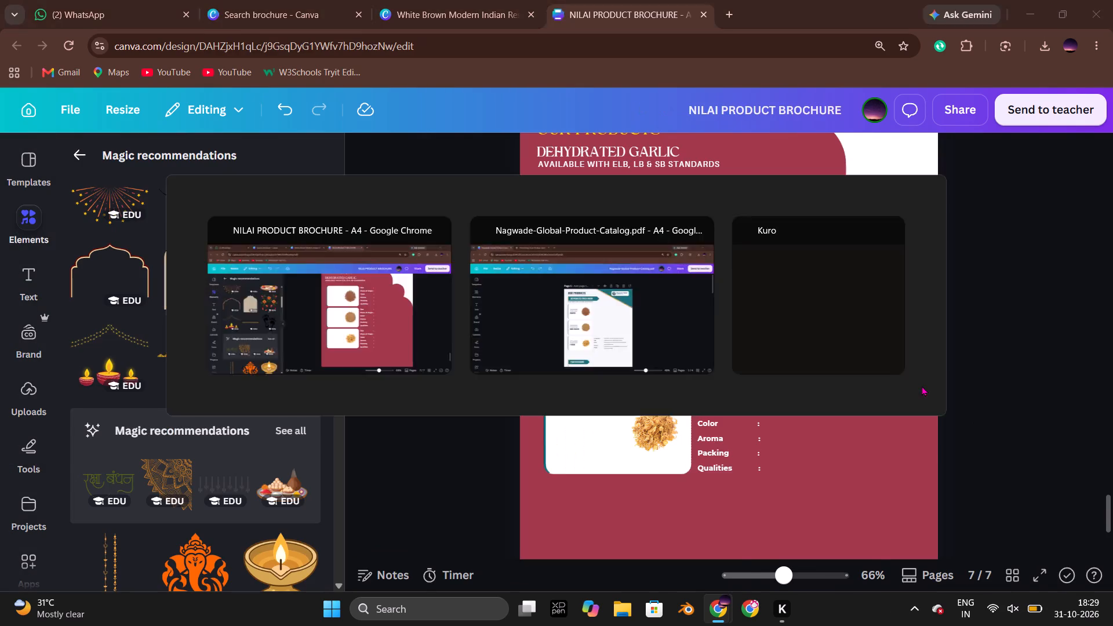
{"action": "left_click", "coordinate": [542, 365]}
{"action": "key", "text": "Delete"}
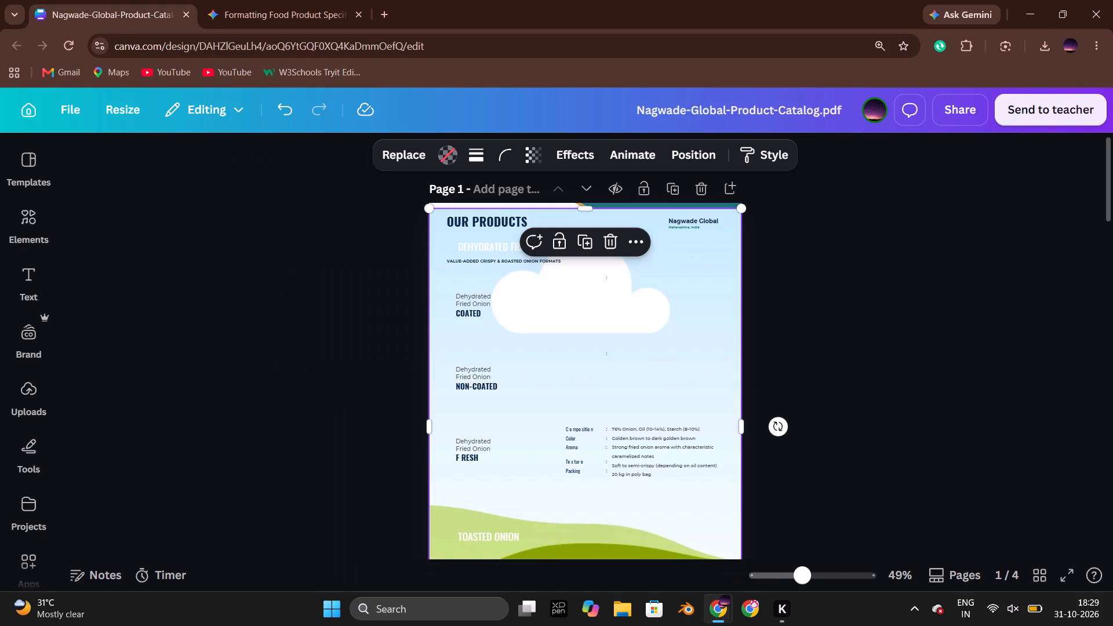
{"action": "key", "text": "Delete"}
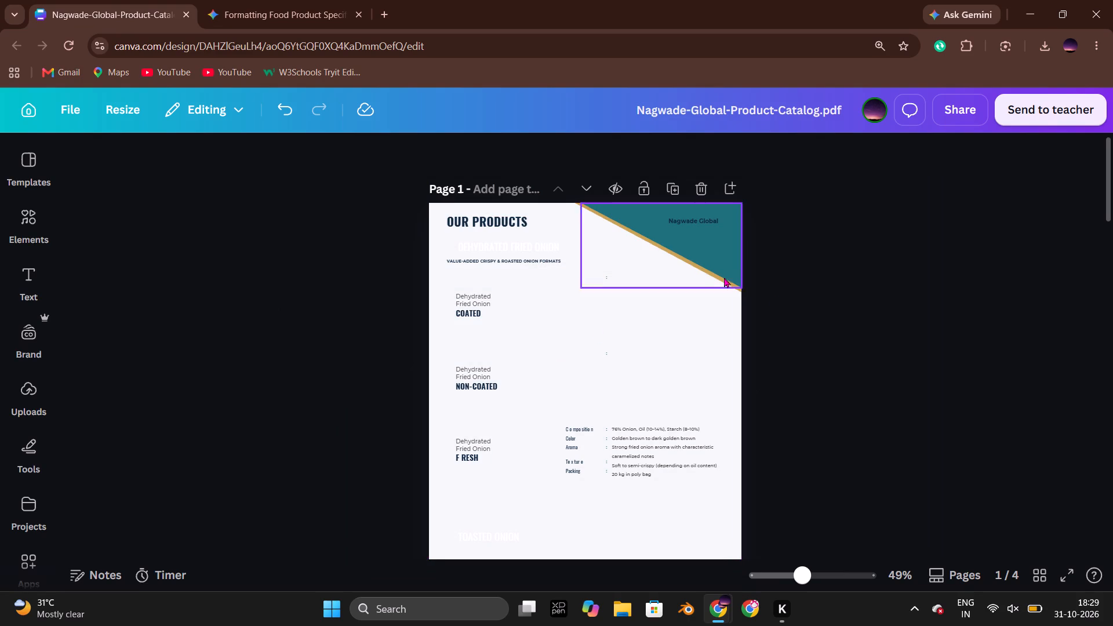
{"action": "left_click", "coordinate": [861, 327]}
Replace the brochure's page 7 heading DEHYDRATED GARLIC with DEHYDRATED FRIED ONION, copied from catalog page 1.
{"action": "double_click", "coordinate": [495, 249]}
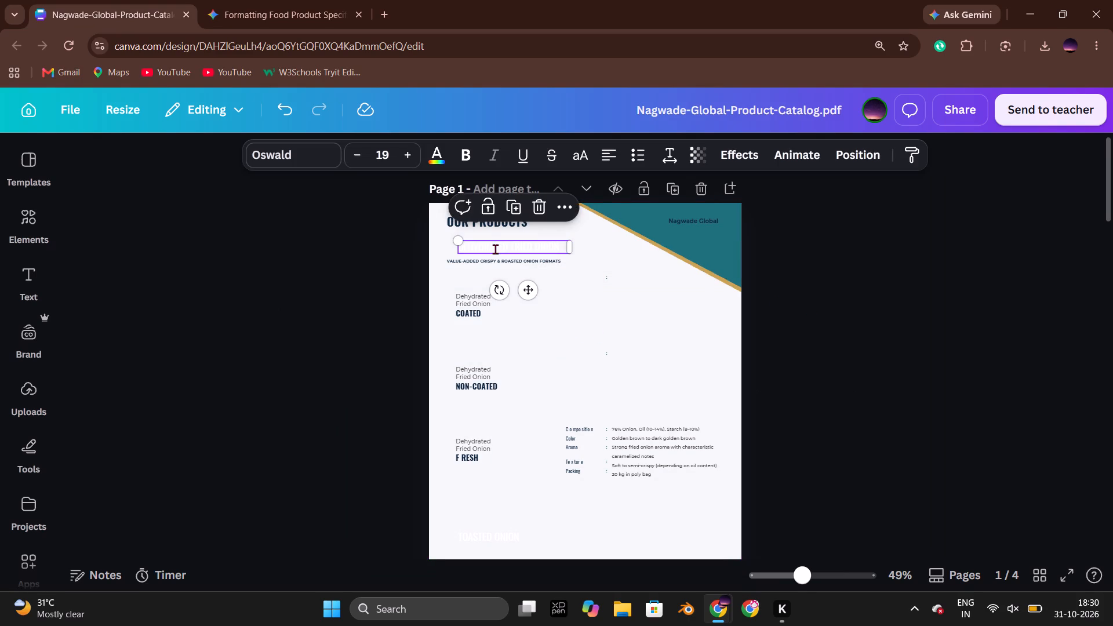
{"action": "key", "text": "ctrl+c"}
{"action": "key", "text": "alt+Tab"}
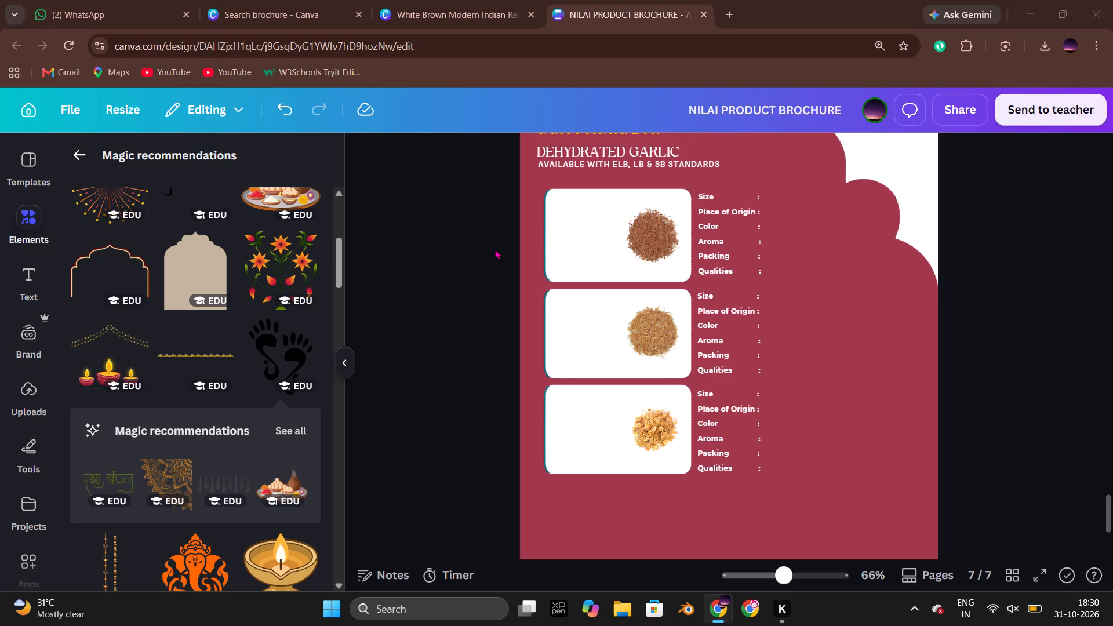
{"action": "double_click", "coordinate": [630, 148]}
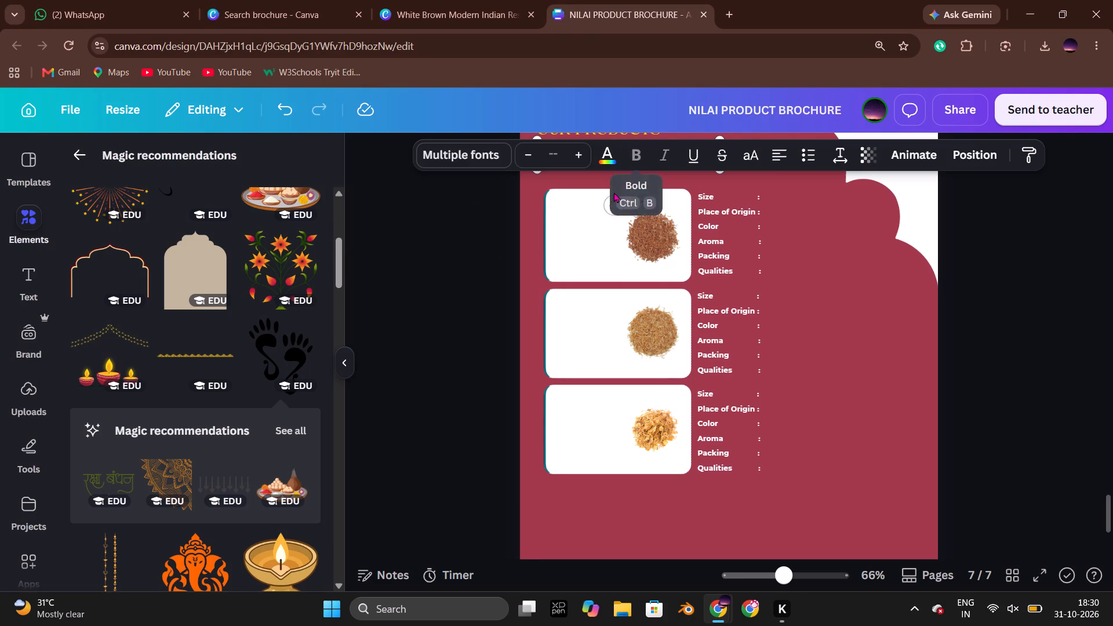
{"action": "left_click", "coordinate": [410, 217]}
{"action": "scroll", "coordinate": [561, 229], "scroll_direction": "up", "scroll_amount": 1}
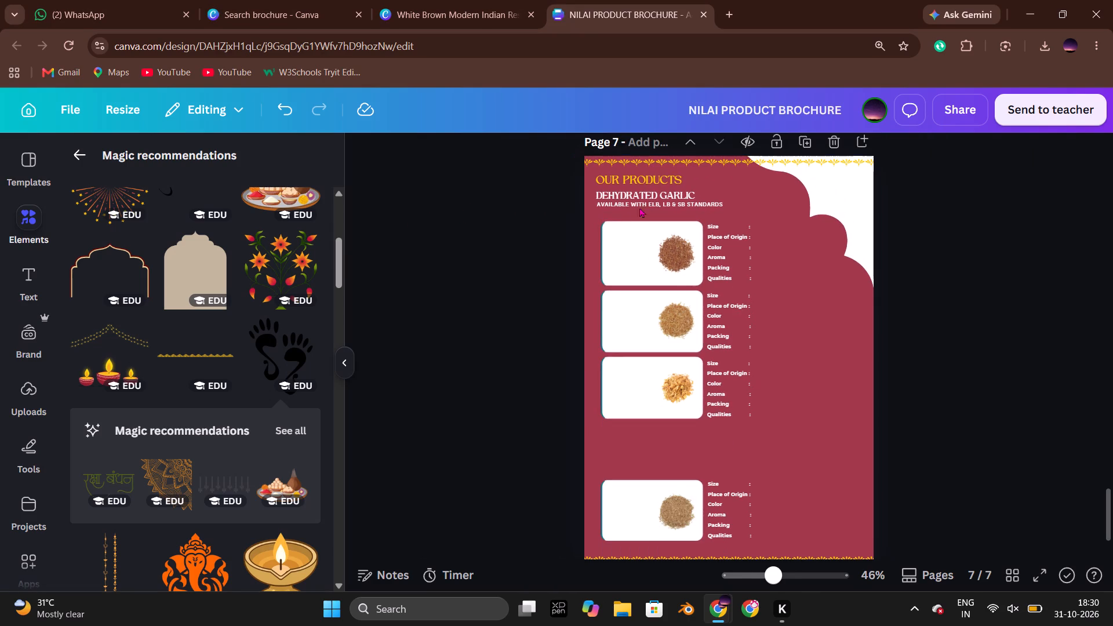
{"action": "double_click", "coordinate": [658, 195]}
{"action": "double_click", "coordinate": [670, 196]}
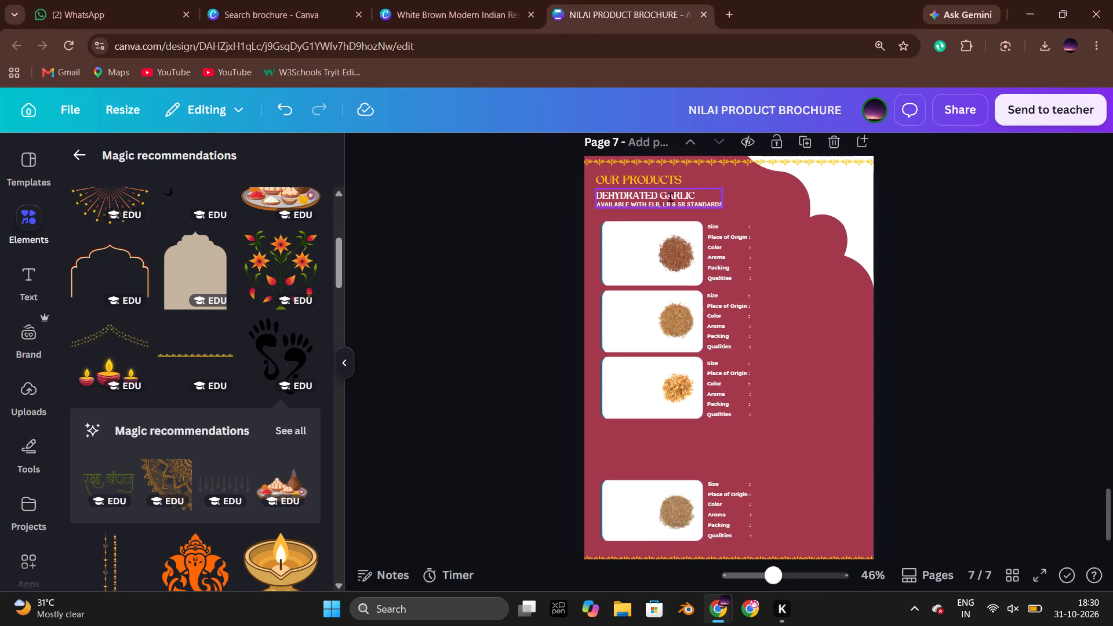
{"action": "left_click", "coordinate": [670, 196]}
{"action": "double_click", "coordinate": [673, 195]}
{"action": "double_click", "coordinate": [673, 195]}
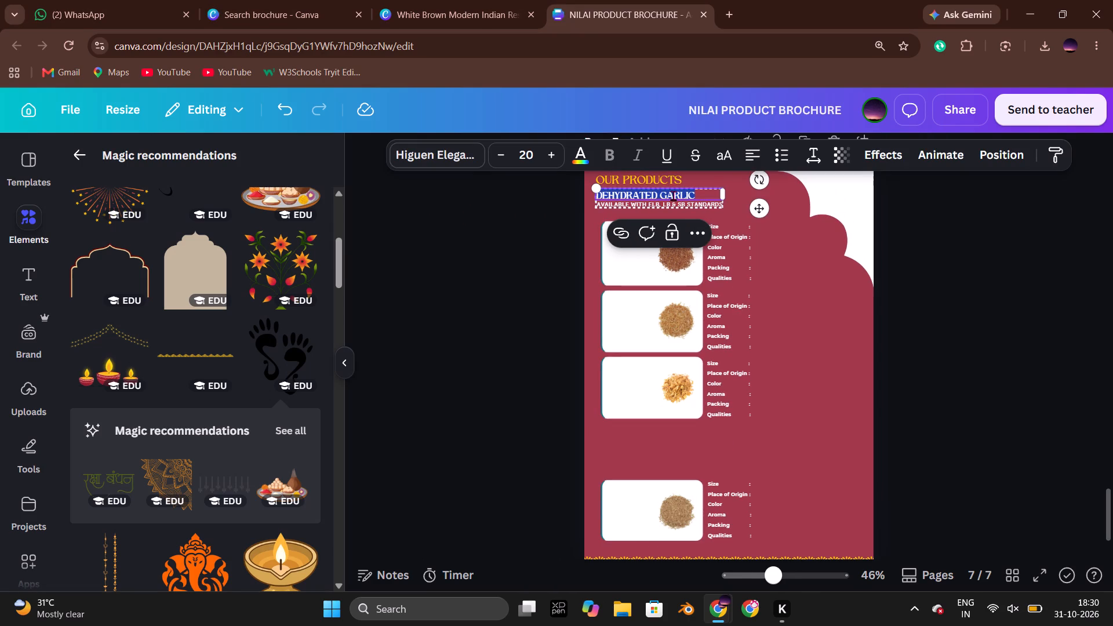
{"action": "key", "text": "ctrl+v"}
{"action": "left_click", "coordinate": [507, 225]}
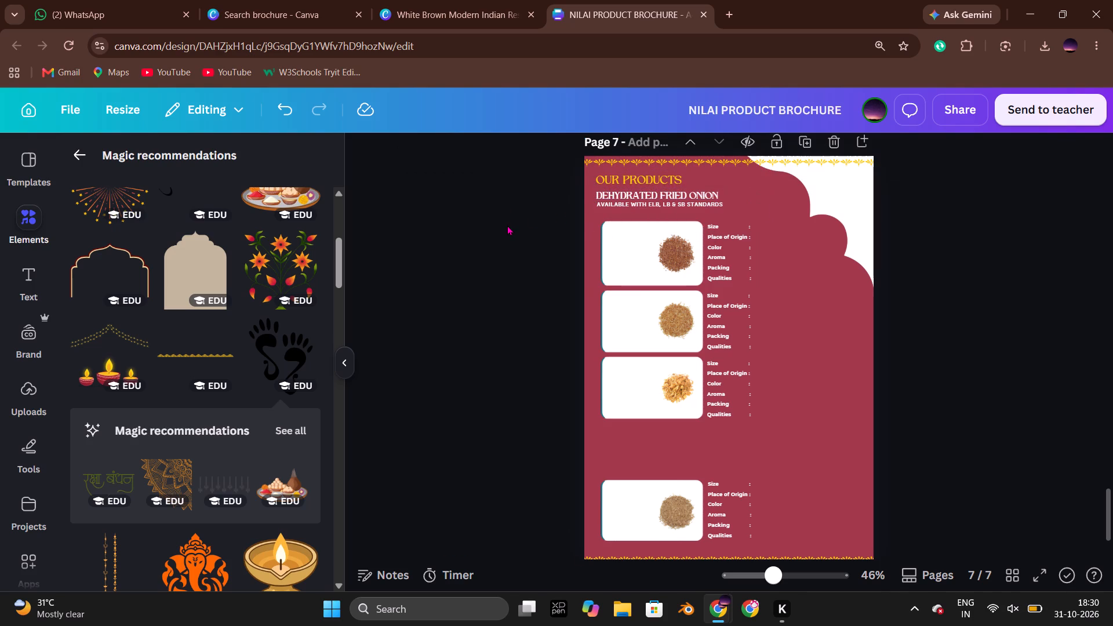
Switch back to the Nagwade Global catalog, showing page 1 with its product name labels.
{"action": "key", "text": "alt+Tab"}
{"action": "left_click", "coordinate": [333, 286]}
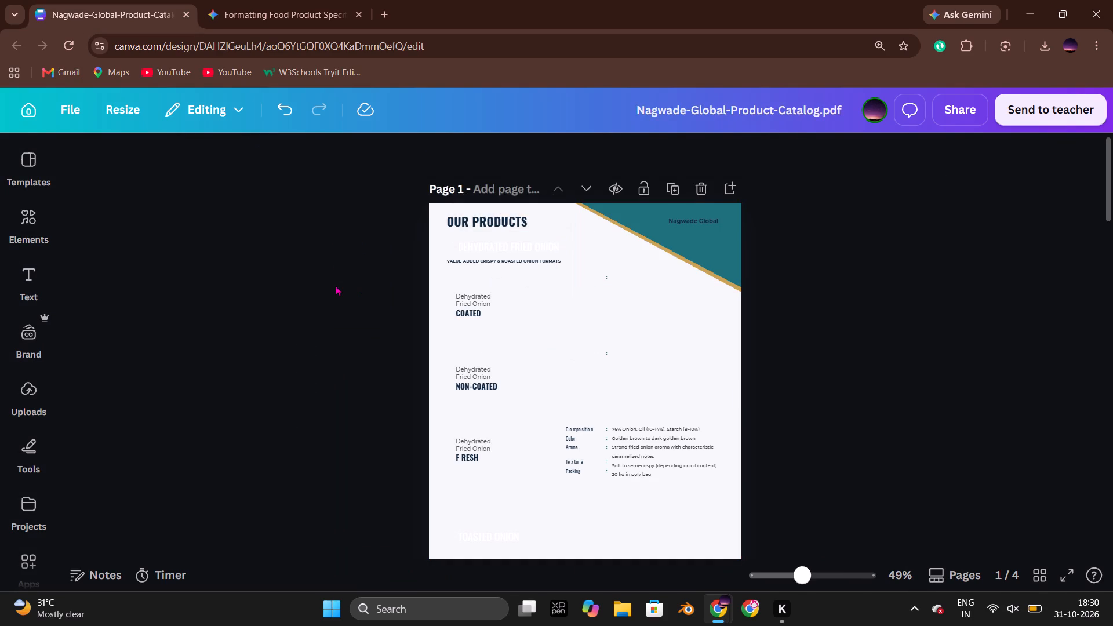
{"action": "key", "text": "alt+Tab"}
{"action": "key", "text": "alt+Tab"}
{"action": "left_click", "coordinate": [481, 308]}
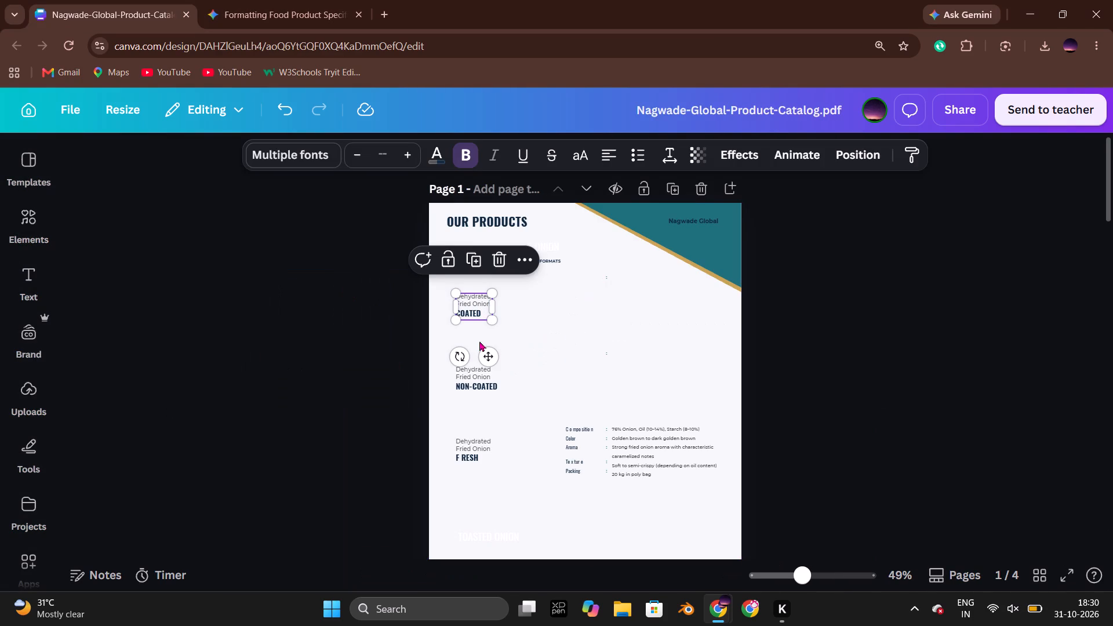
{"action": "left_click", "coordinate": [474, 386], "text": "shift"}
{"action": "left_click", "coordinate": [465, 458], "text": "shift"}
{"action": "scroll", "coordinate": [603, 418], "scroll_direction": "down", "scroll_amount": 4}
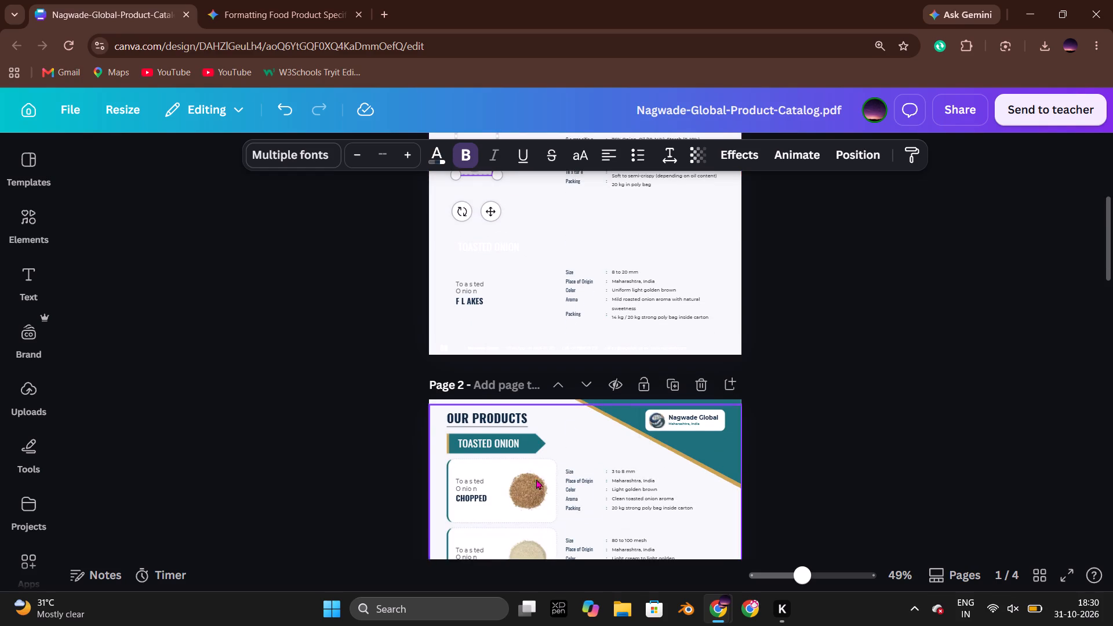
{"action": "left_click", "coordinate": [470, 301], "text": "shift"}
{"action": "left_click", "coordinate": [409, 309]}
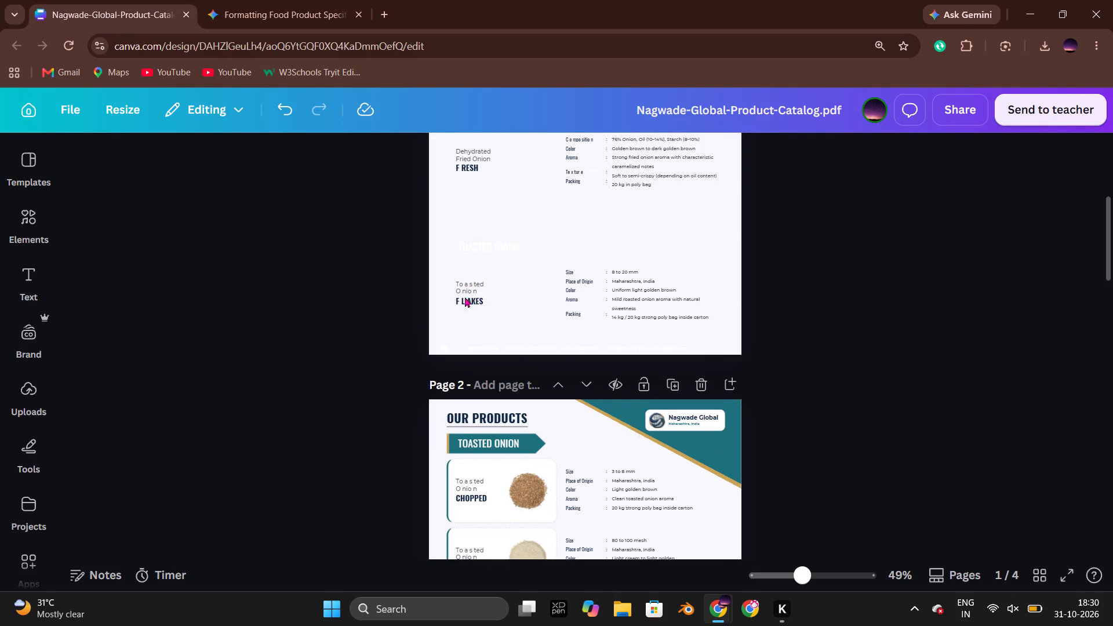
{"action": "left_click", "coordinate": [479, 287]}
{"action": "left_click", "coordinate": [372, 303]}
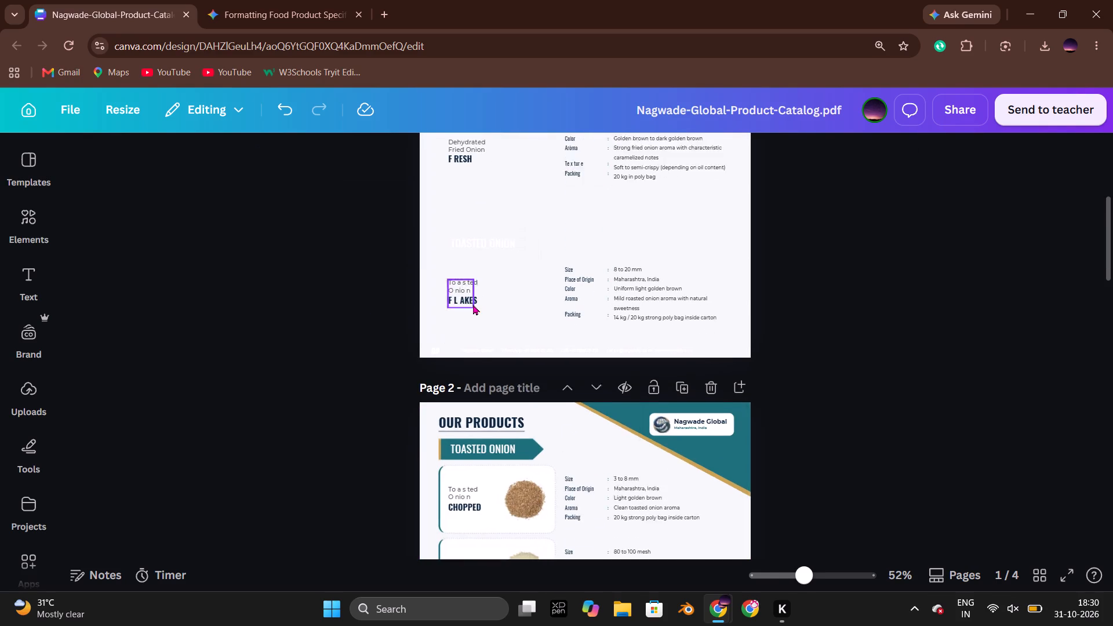
Copy the four product name labels, COATED, NON-COATED, FRESH and FLAKES, from catalog page 1 onto the brochure's page 7 cards.
{"action": "left_click", "coordinate": [449, 299]}
{"action": "scroll", "coordinate": [522, 313], "scroll_direction": "up", "scroll_amount": 1}
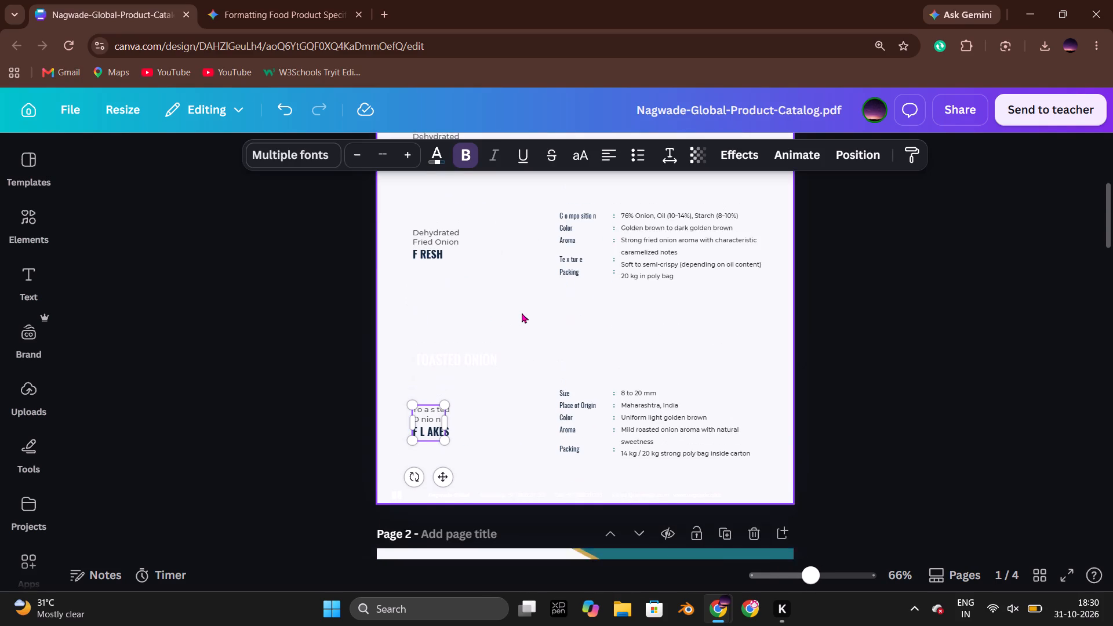
{"action": "scroll", "coordinate": [522, 312], "scroll_direction": "up", "scroll_amount": 1}
{"action": "left_click", "coordinate": [437, 259], "text": "shift"}
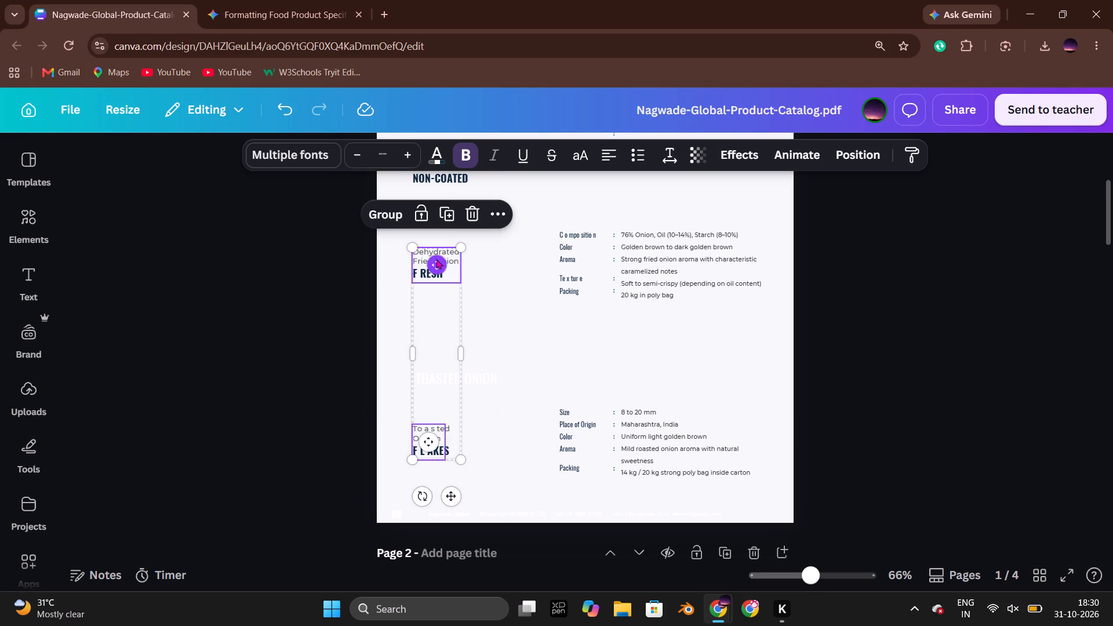
{"action": "left_click", "coordinate": [445, 176], "text": "shift"}
{"action": "scroll", "coordinate": [524, 281], "scroll_direction": "up", "scroll_amount": 5}
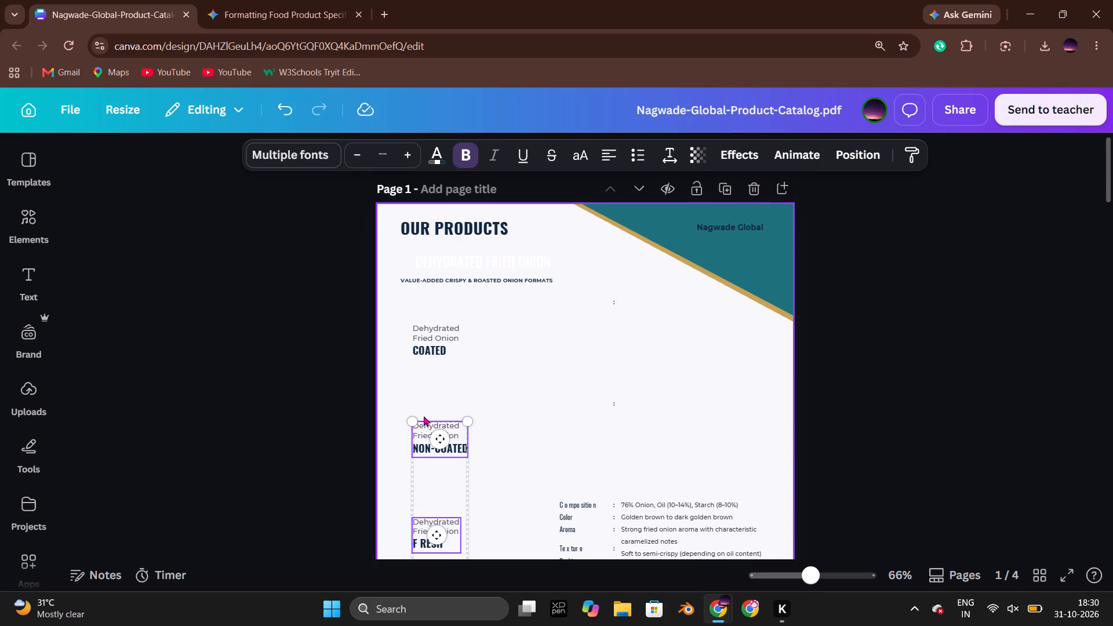
{"action": "left_click", "coordinate": [437, 342], "text": "shift"}
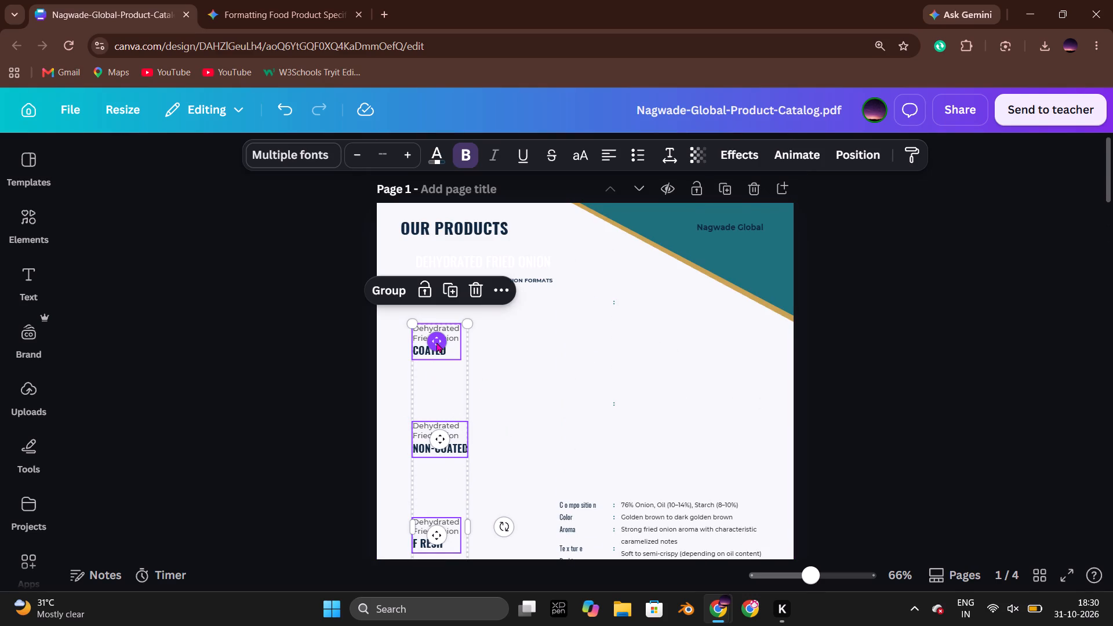
{"action": "key", "text": "ctrl+c"}
{"action": "key", "text": "alt+Tab"}
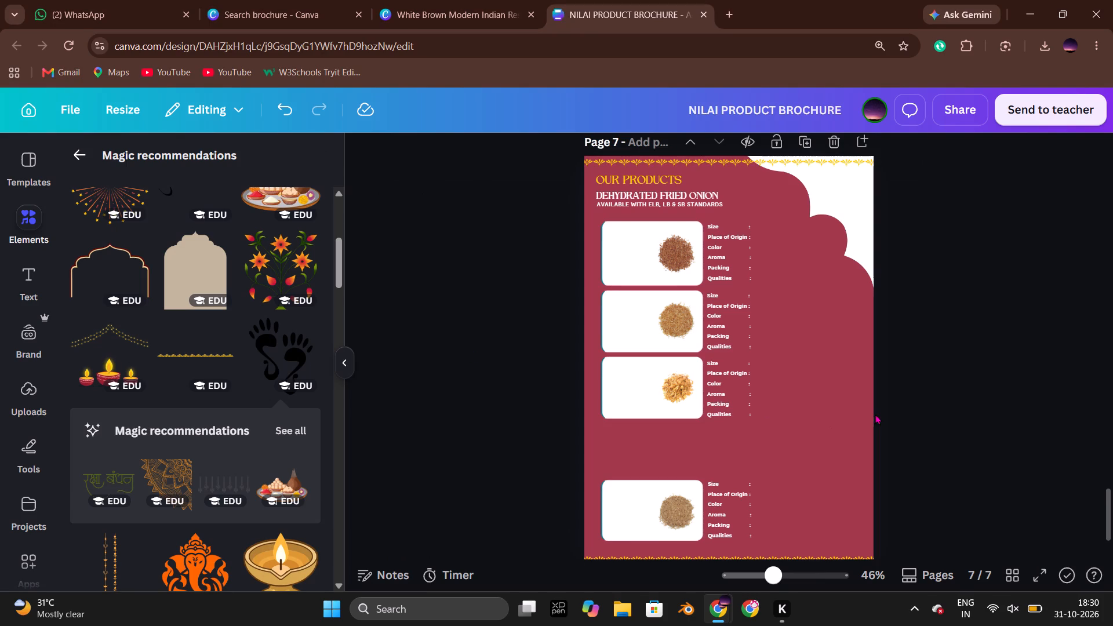
{"action": "left_click", "coordinate": [875, 414]}
{"action": "left_click", "coordinate": [842, 414]}
{"action": "key", "text": "ctrl+v"}
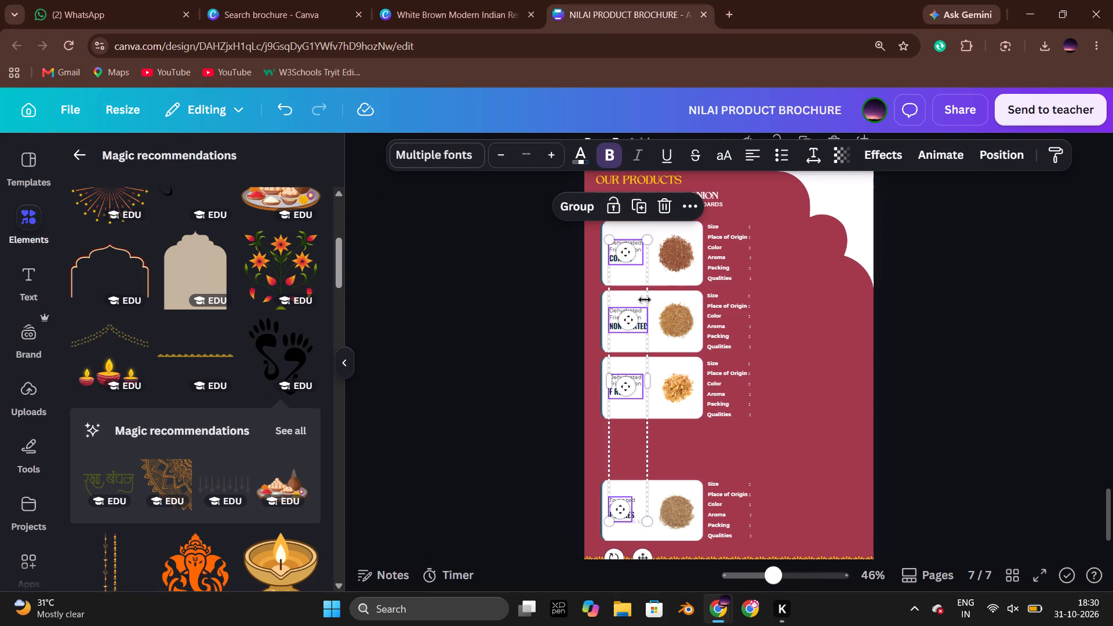
{"action": "left_click", "coordinate": [546, 416]}
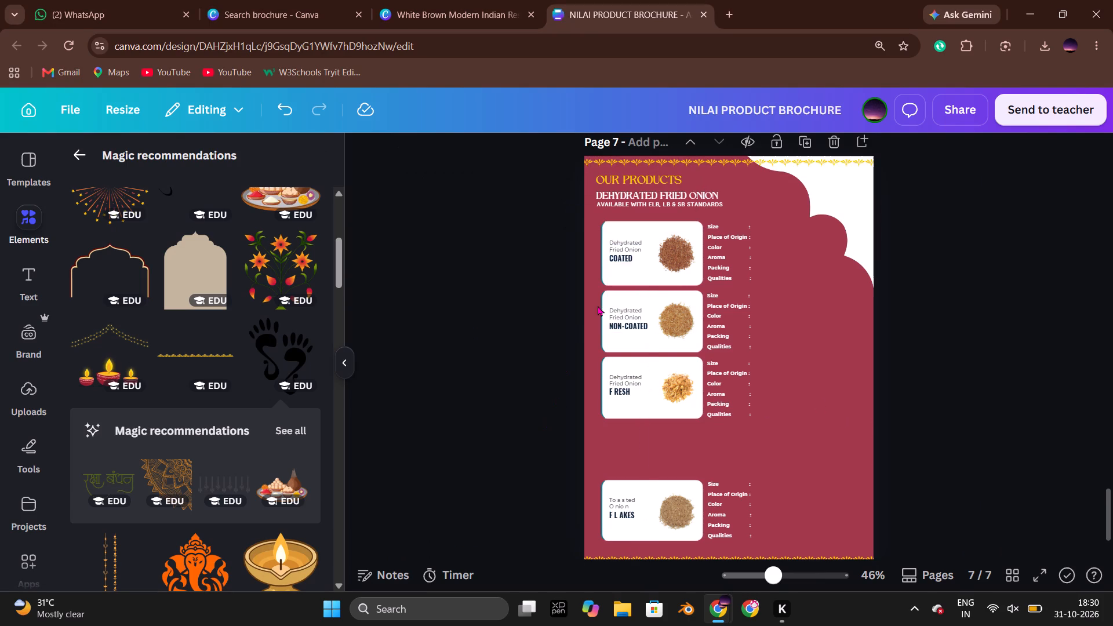
Nudge the four pasted product name labels on page 7 to share one left alignment and sit vertically centred in their cards.
{"action": "left_click", "coordinate": [618, 249]}
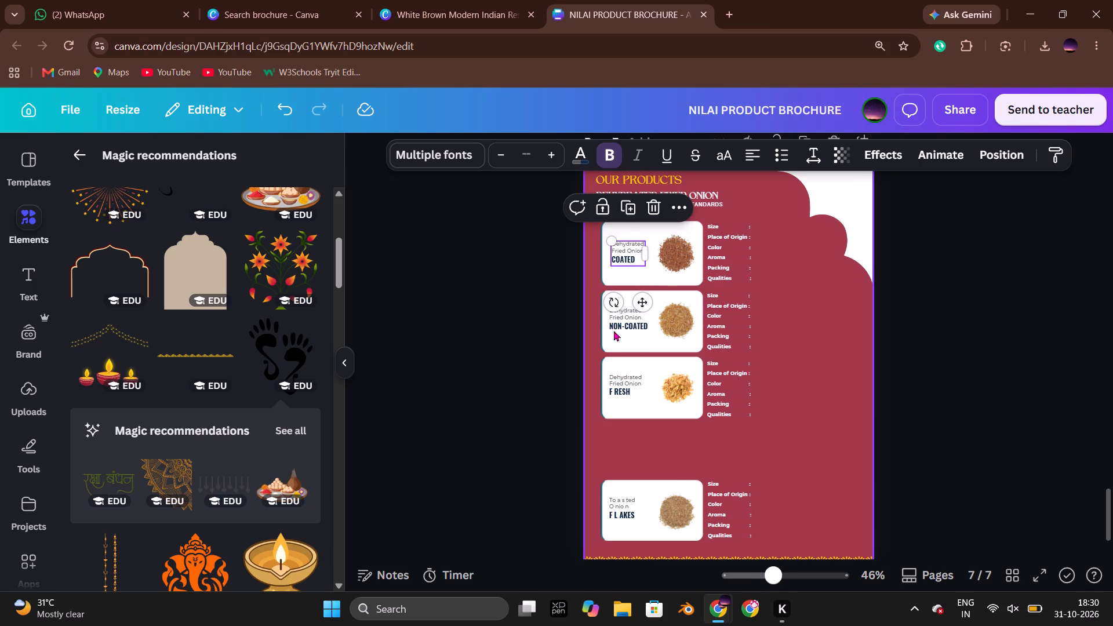
{"action": "left_click", "coordinate": [577, 321]}
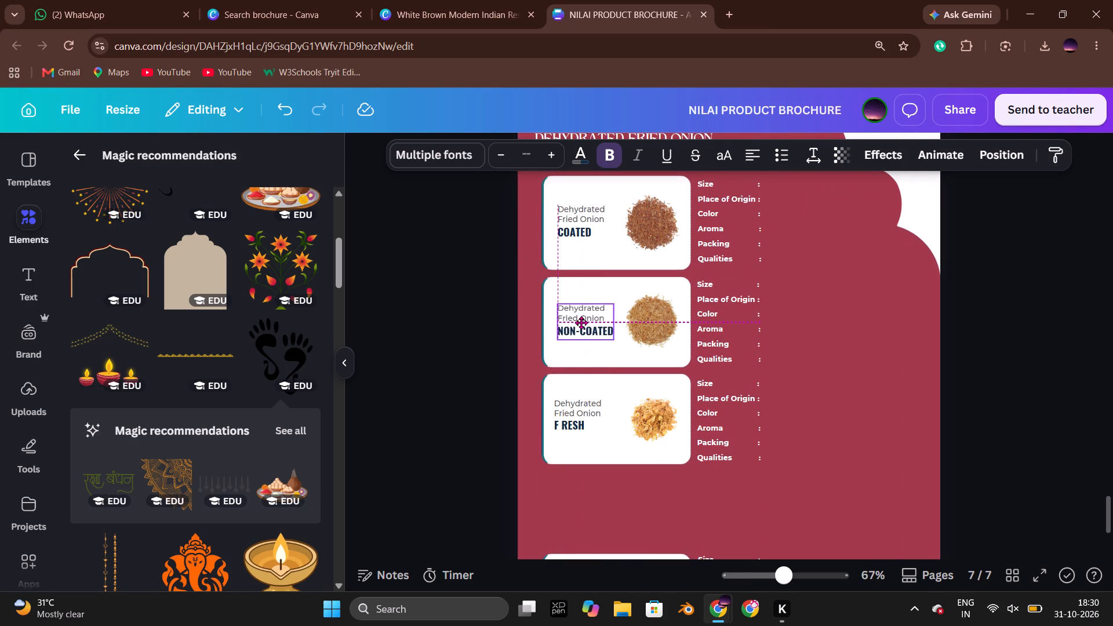
{"action": "left_click", "coordinate": [499, 319]}
{"action": "scroll", "coordinate": [517, 330], "scroll_direction": "down", "scroll_amount": 1}
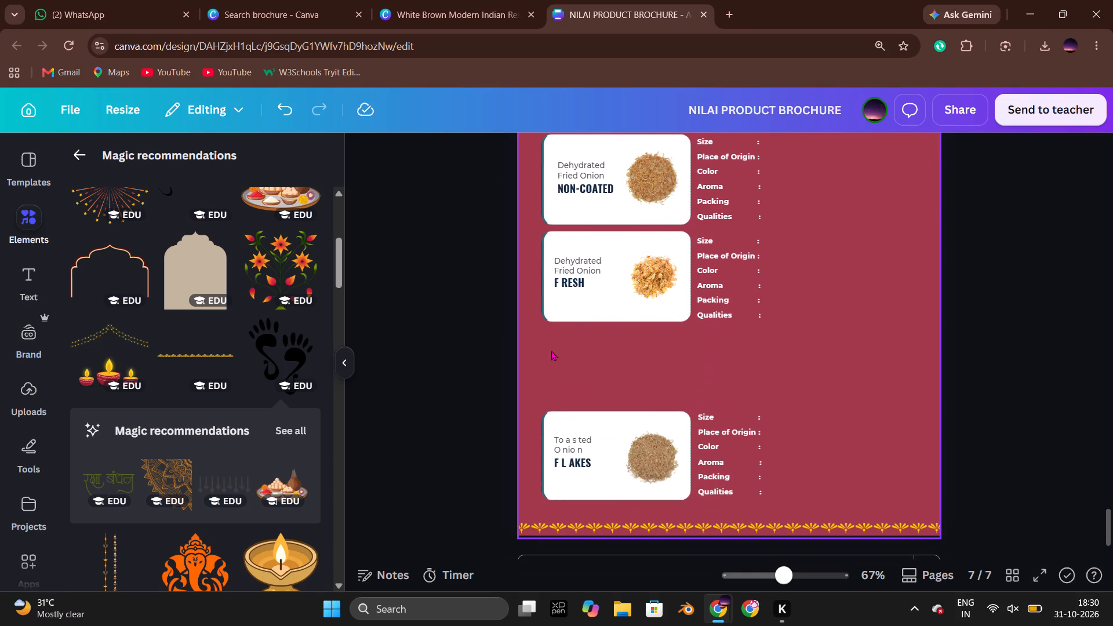
{"action": "scroll", "coordinate": [551, 350], "scroll_direction": "down", "scroll_amount": 1}
{"action": "left_click", "coordinate": [572, 277]}
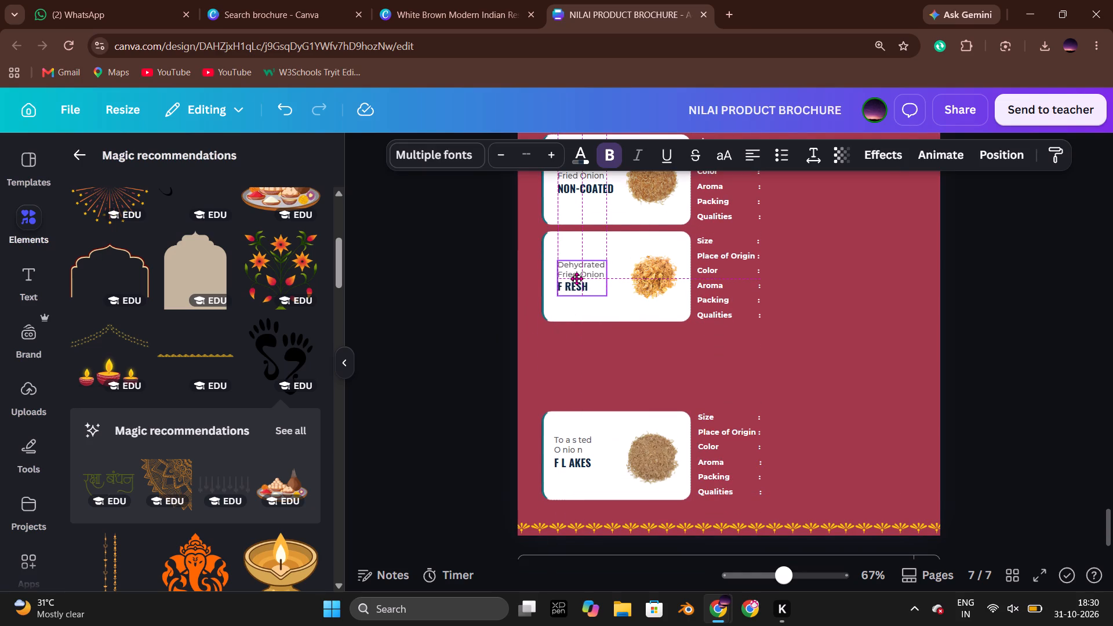
{"action": "left_click", "coordinate": [472, 311]}
{"action": "left_click", "coordinate": [568, 450]}
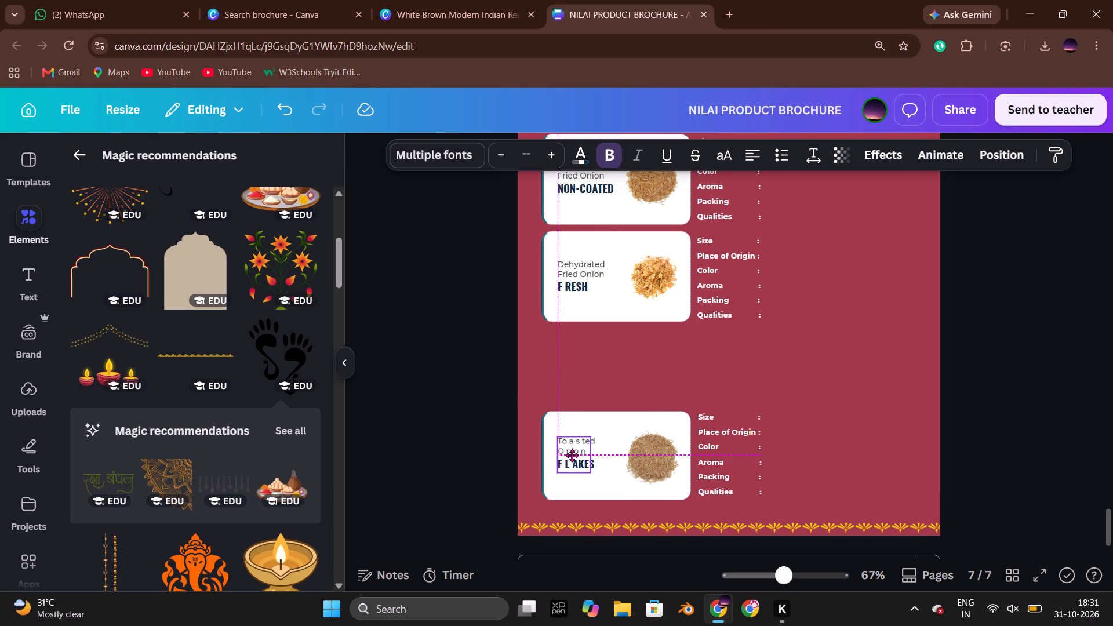
Widen the toasted onion label's text box slightly and remove the stray spaces so its product name reads FLAKES.
{"action": "left_click_drag", "start_coordinate": [592, 458], "coordinate": [599, 459]}
{"action": "left_click", "coordinate": [570, 465]}
{"action": "left_click", "coordinate": [574, 467]}
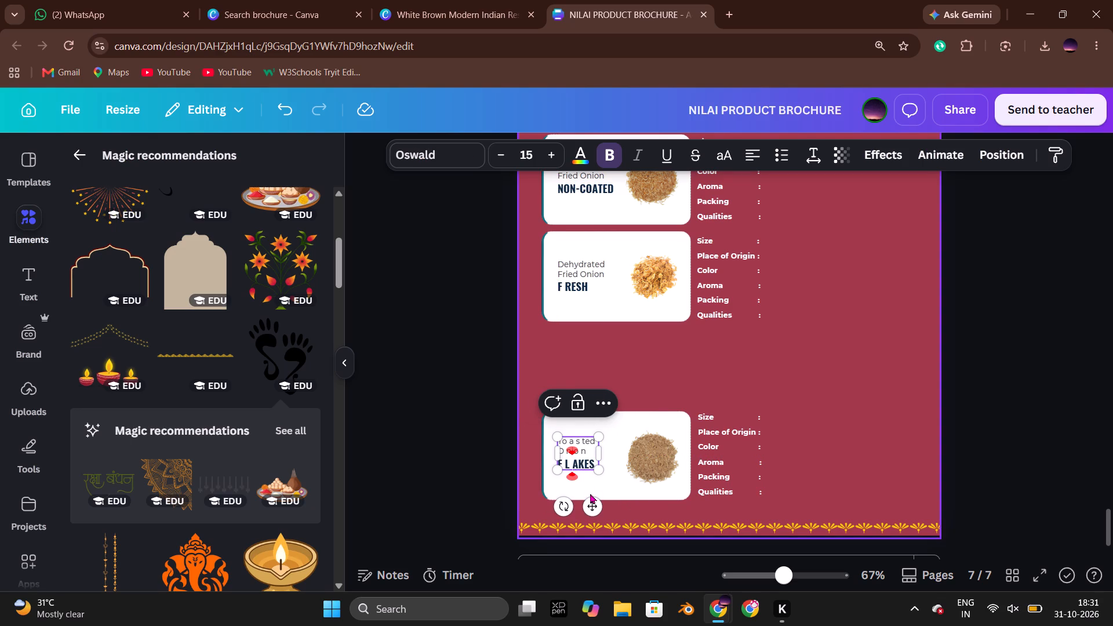
{"action": "key", "text": "BackSpace"}
{"action": "key", "text": "Left"}
{"action": "key", "text": "BackSpace"}
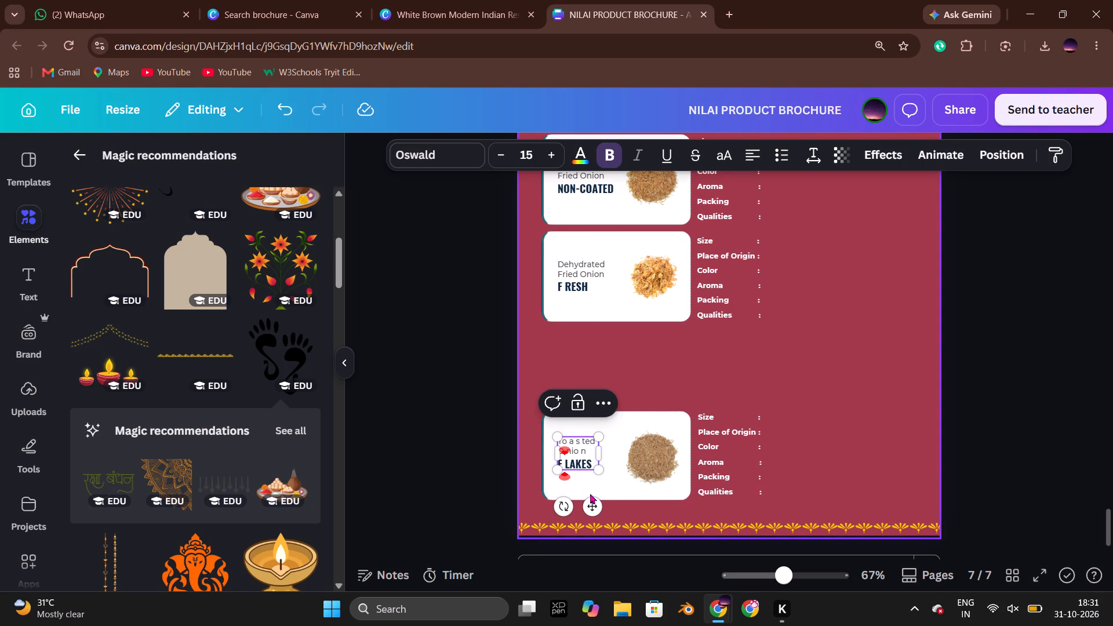
{"action": "left_click", "coordinate": [492, 416]}
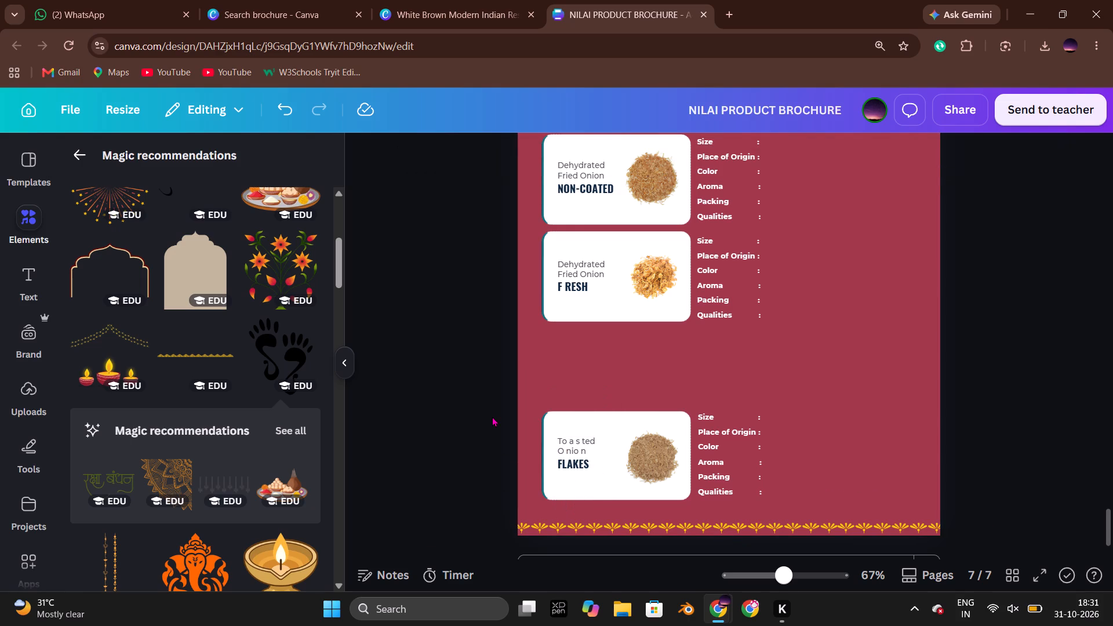
Remove the stray spaces above FLAKES so the label reads Toasted Onion, with each word on its own line.
{"action": "double_click", "coordinate": [585, 443]}
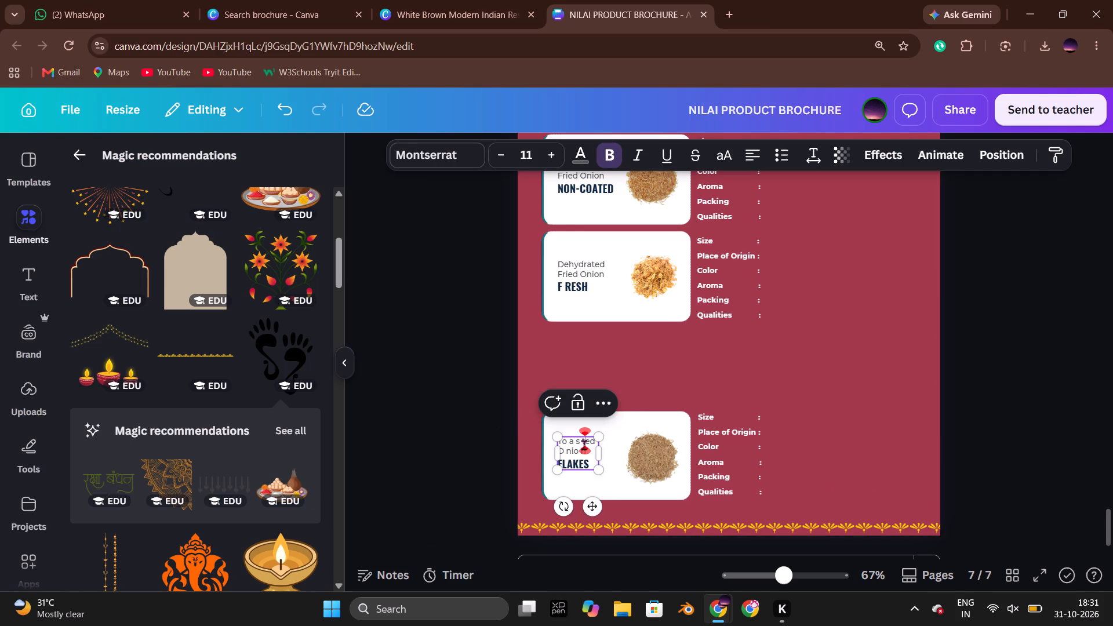
{"action": "left_click", "coordinate": [584, 444]}
{"action": "key", "text": "Left"}
{"action": "key", "text": "BackSpace"}
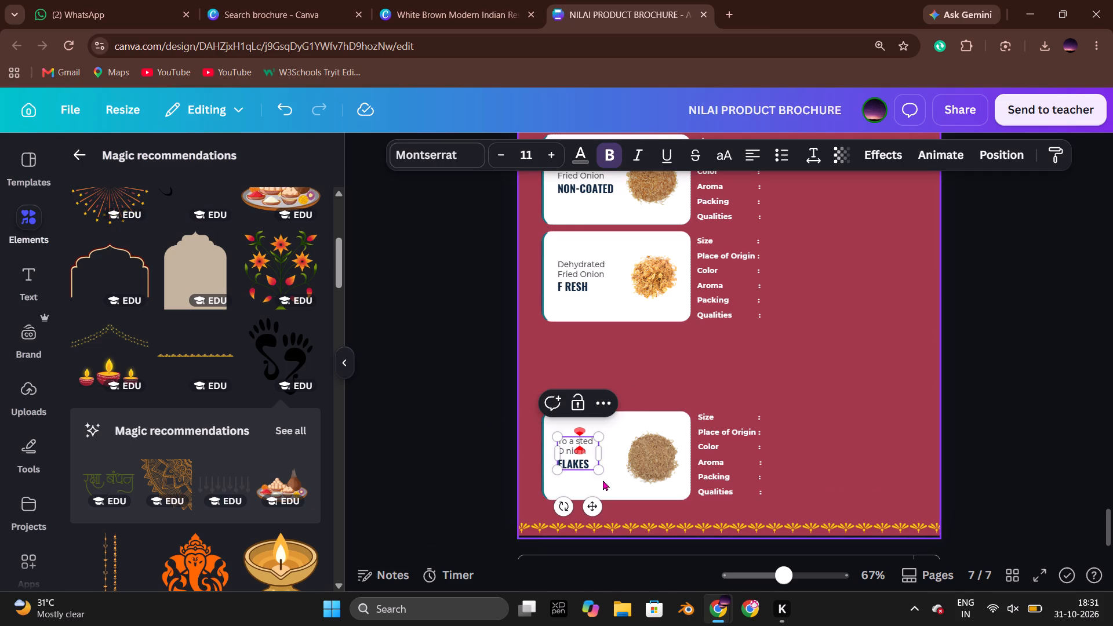
{"action": "key", "text": "Left"}
{"action": "key", "text": "BackSpace"}
{"action": "key", "text": "Left"}
{"action": "key", "text": "BackSpace"}
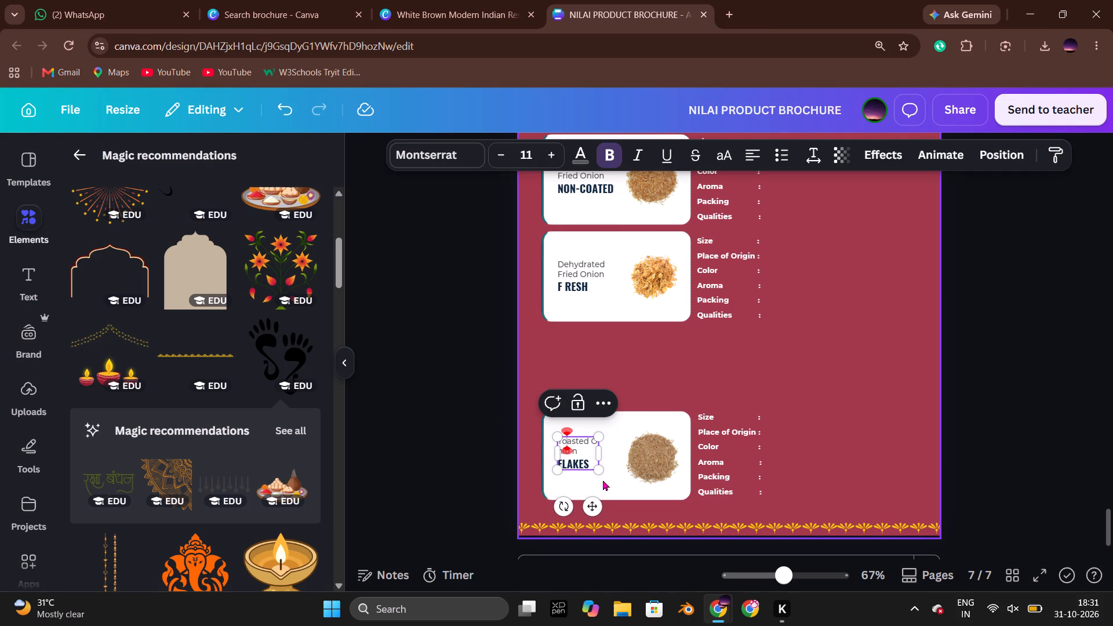
{"action": "left_click", "coordinate": [442, 396]}
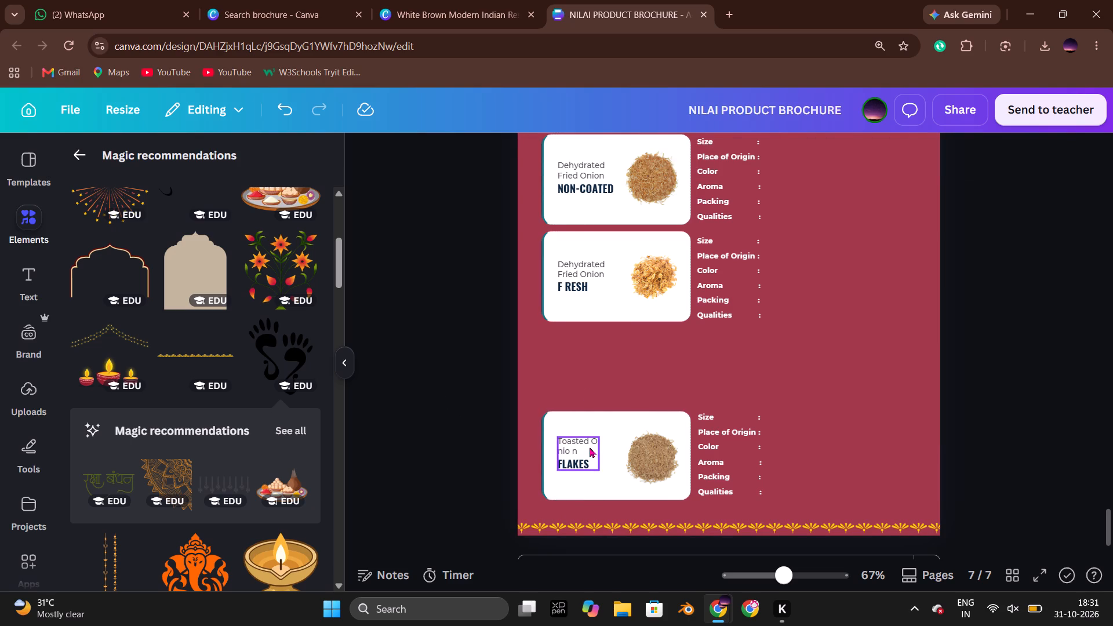
{"action": "double_click", "coordinate": [589, 446]}
{"action": "left_click", "coordinate": [592, 443]}
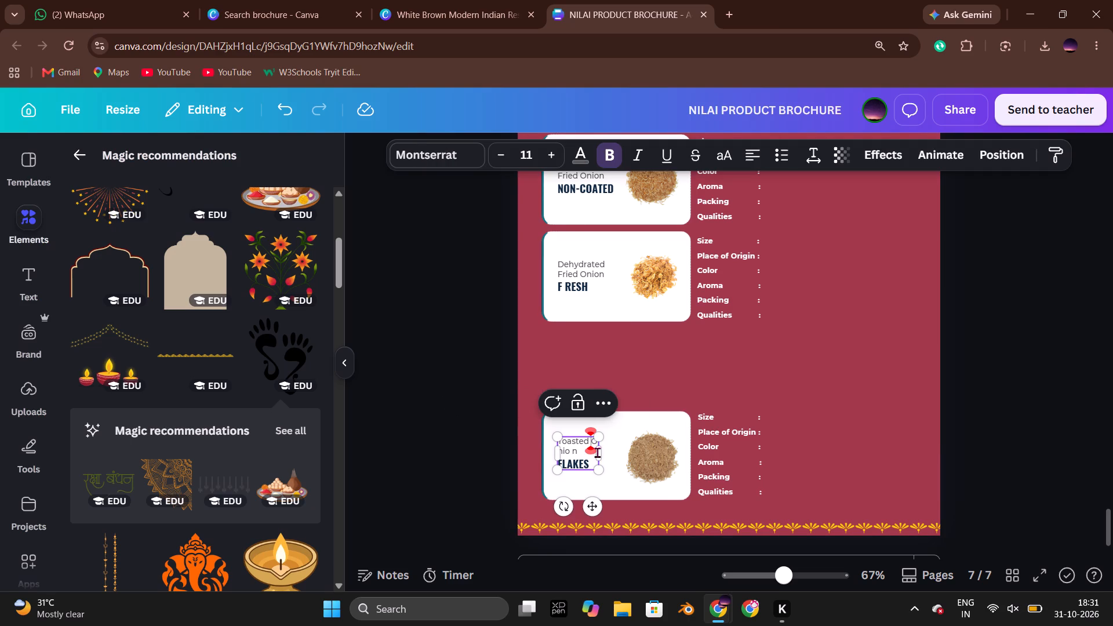
{"action": "key", "text": "BackSpace"}
{"action": "key", "text": "Return"}
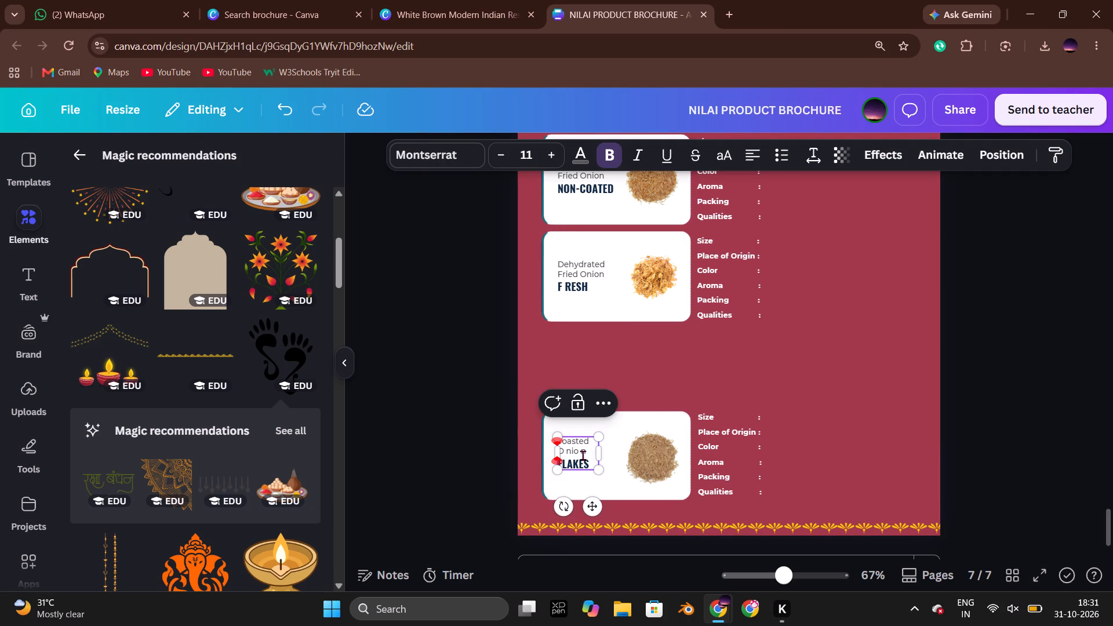
{"action": "left_click", "coordinate": [581, 455]}
{"action": "key", "text": "BackSpace"}
{"action": "key", "text": "Left"}
{"action": "key", "text": "Left"}
{"action": "key", "text": "Left"}
{"action": "key", "text": "BackSpace"}
{"action": "left_click", "coordinate": [495, 423]}
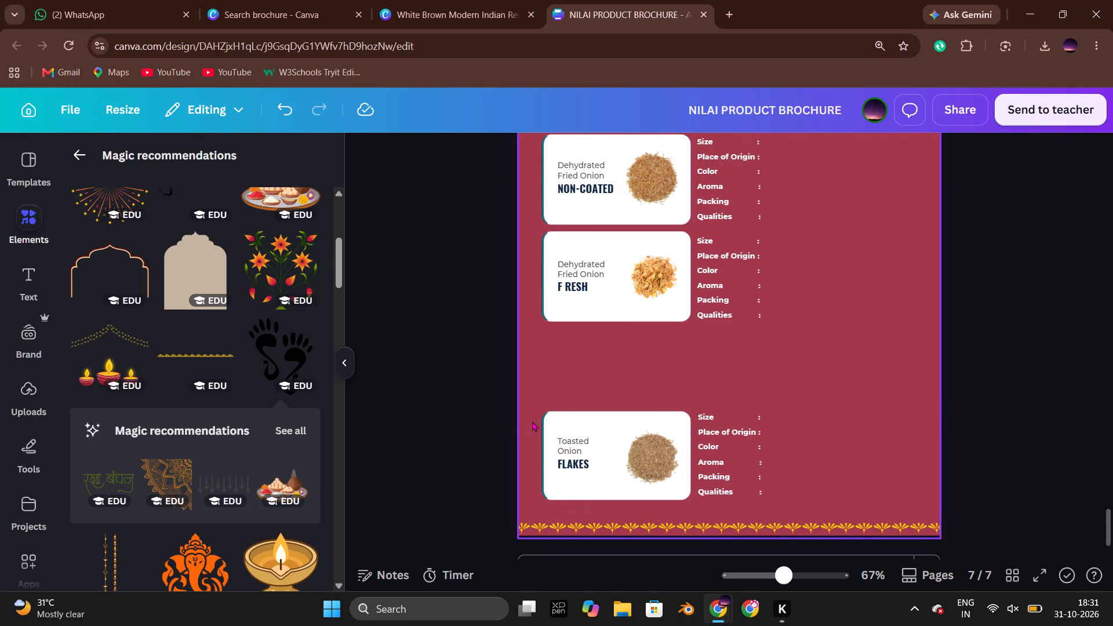
Copy the TOASTED ONION heading text from page 1 of the Nagwade Global catalog and return to the brochure's page 7.
{"action": "scroll", "coordinate": [537, 419], "scroll_direction": "up", "scroll_amount": 2}
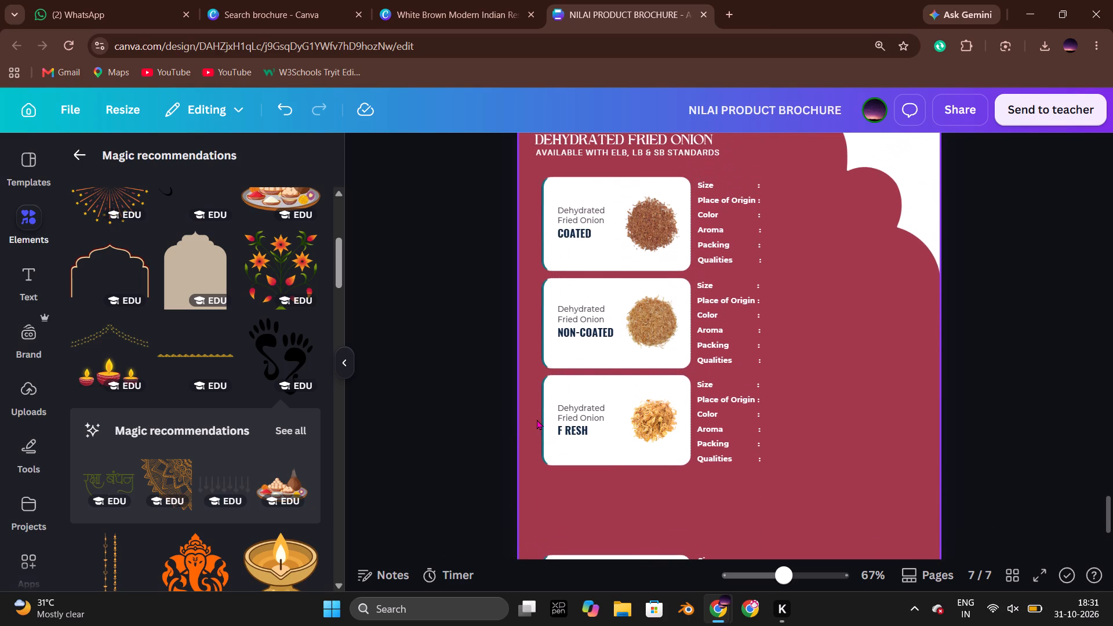
{"action": "scroll", "coordinate": [537, 419], "scroll_direction": "up", "scroll_amount": 2}
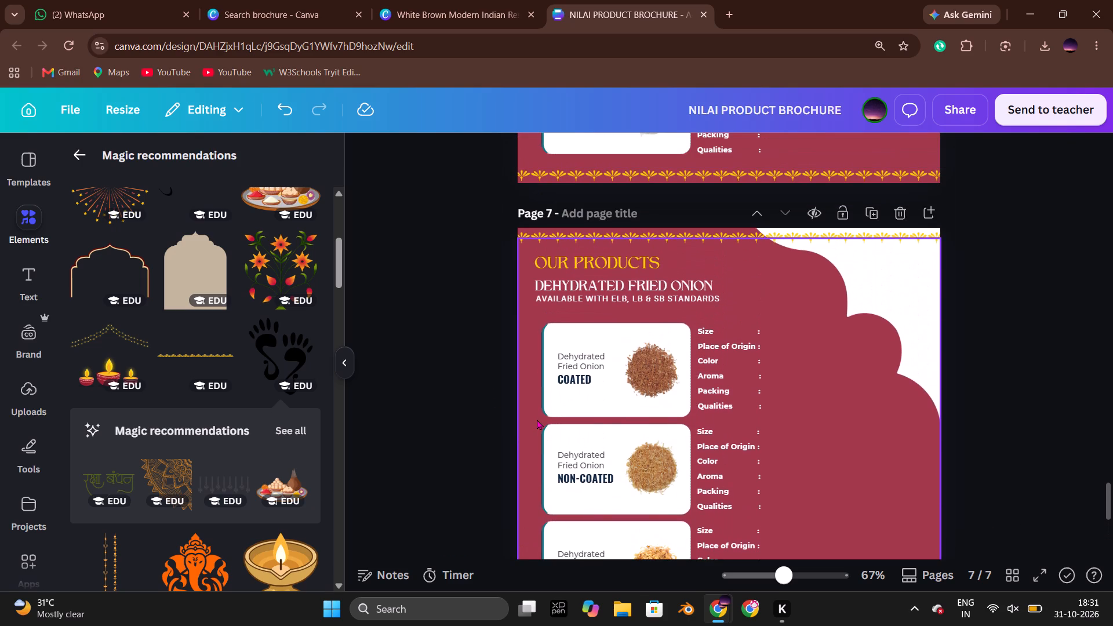
{"action": "left_click", "coordinate": [481, 381]}
{"action": "key", "text": "alt+Tab"}
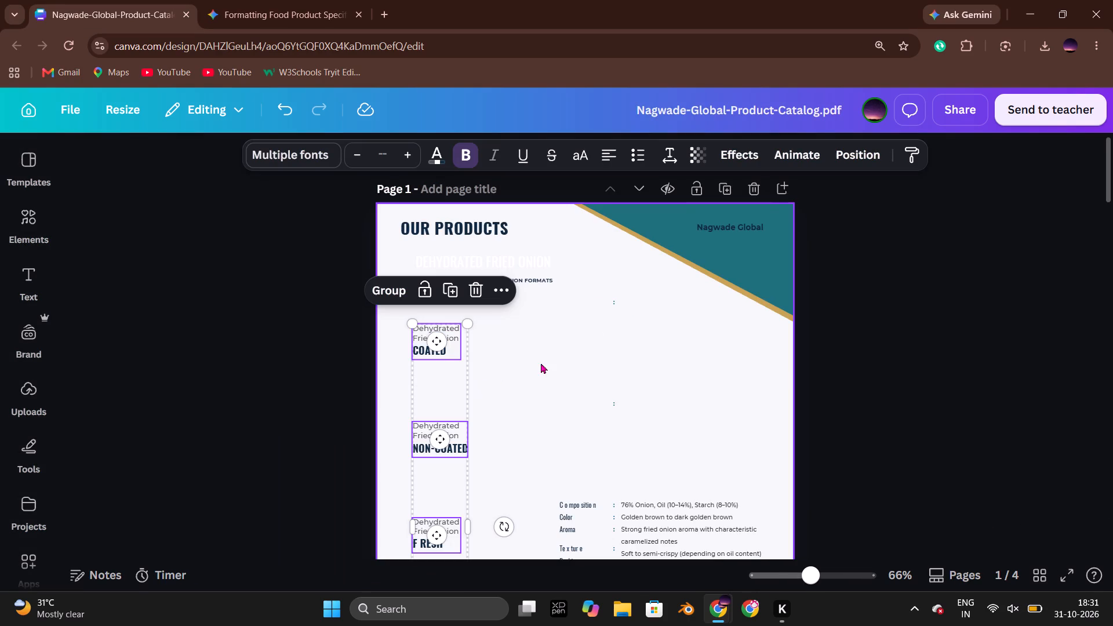
{"action": "left_click", "coordinate": [249, 363]}
{"action": "scroll", "coordinate": [340, 370], "scroll_direction": "down", "scroll_amount": 3}
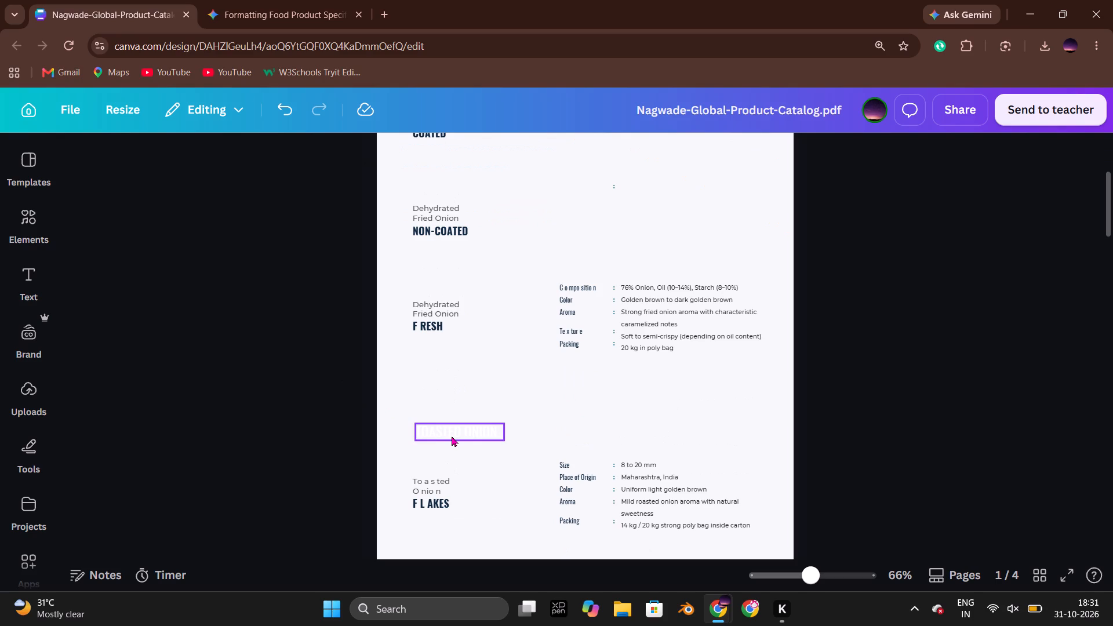
{"action": "key", "text": "alt+Tab"}
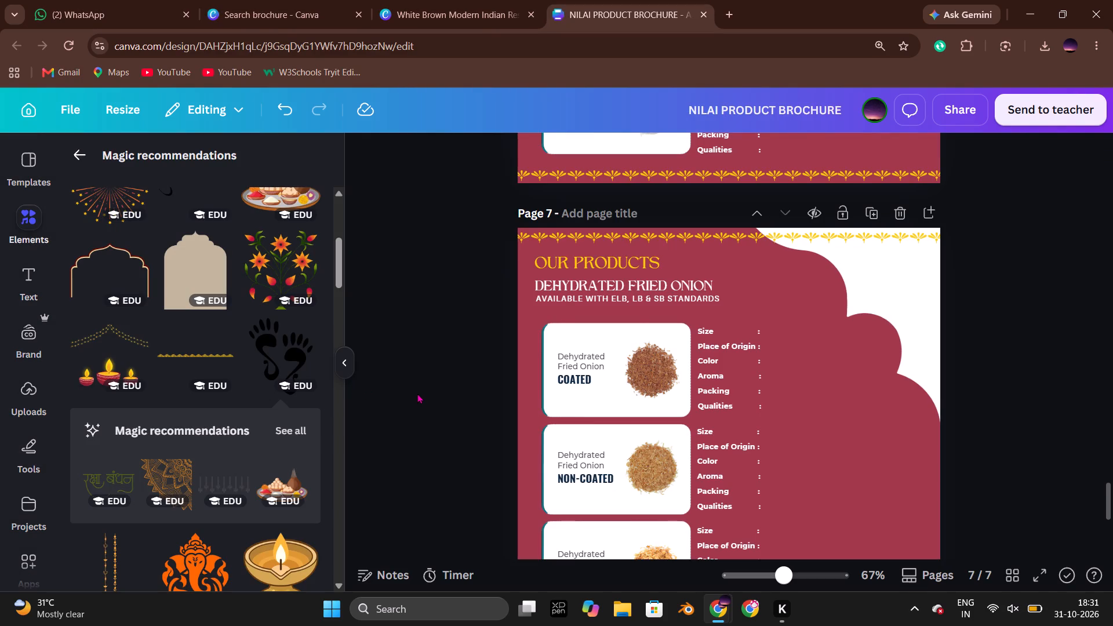
{"action": "key", "text": "alt+Tab"}
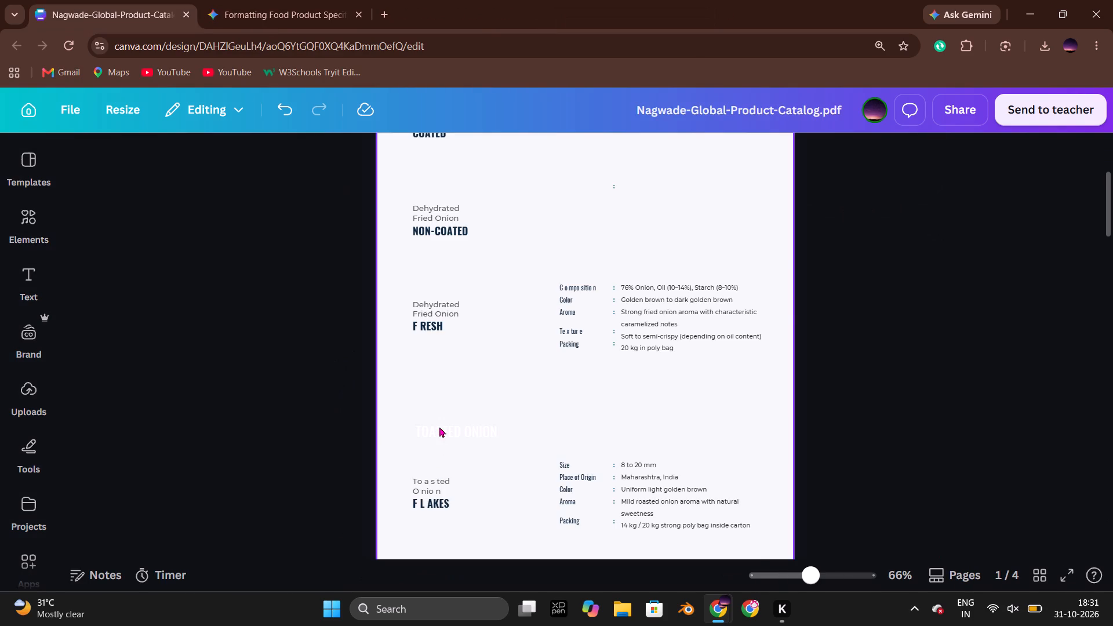
{"action": "scroll", "coordinate": [428, 363], "scroll_direction": "up", "scroll_amount": 3}
{"action": "scroll", "coordinate": [485, 434], "scroll_direction": "down", "scroll_amount": 5}
{"action": "double_click", "coordinate": [453, 288]}
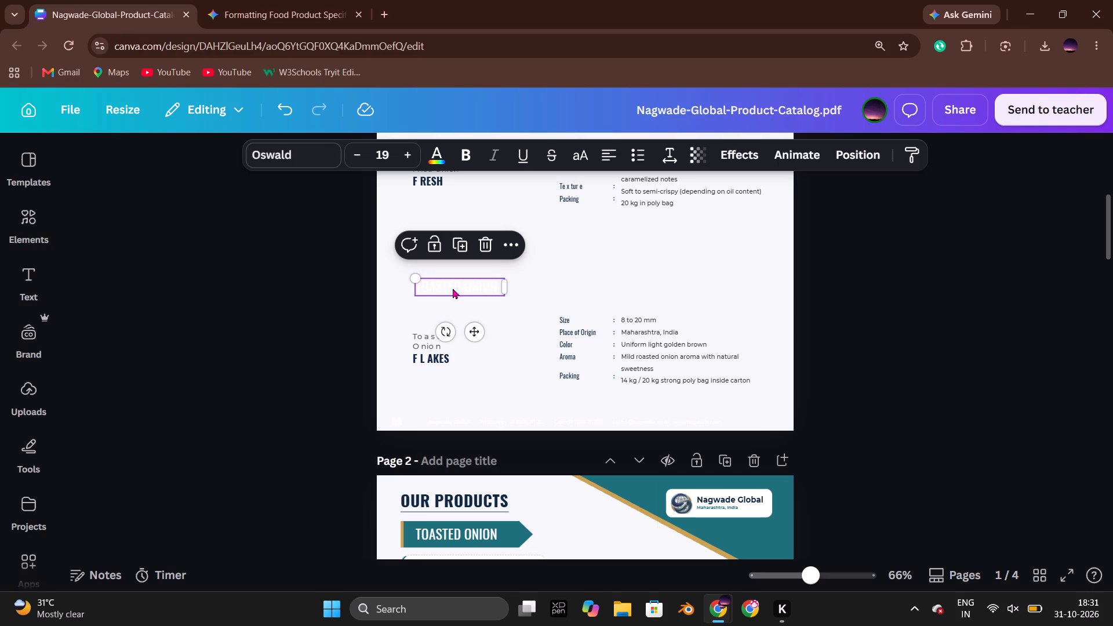
{"action": "key", "text": "ctrl+c"}
{"action": "left_click", "coordinate": [193, 279]}
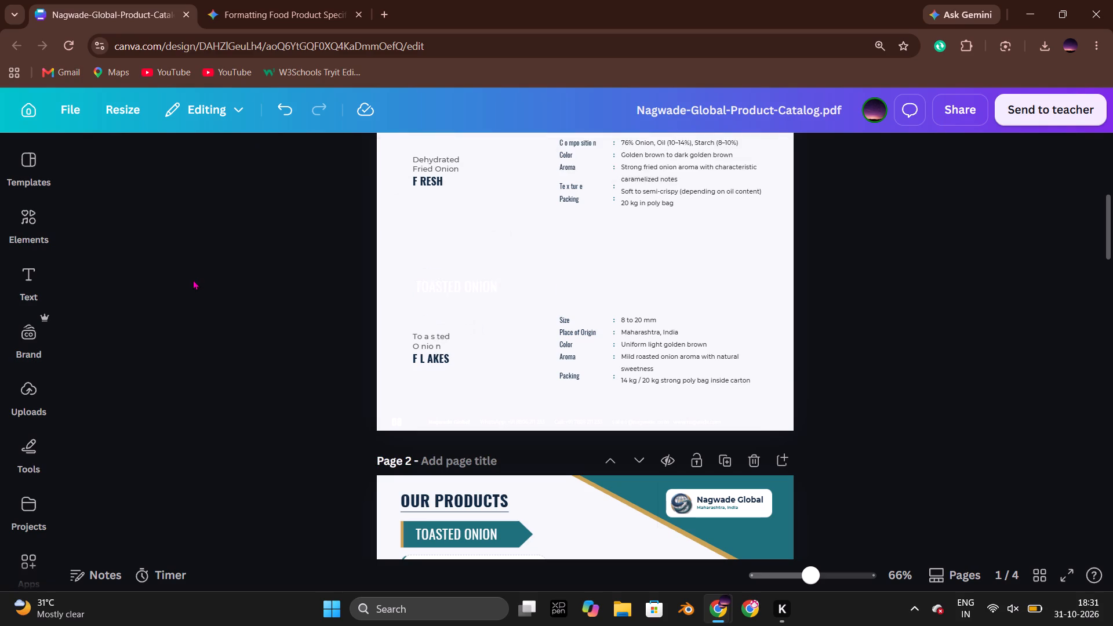
{"action": "key", "text": "alt+Tab"}
Ungroup the DEHYDRATED FRIED ONION heading from its subtitle on page 7.
{"action": "left_click", "coordinate": [579, 284]}
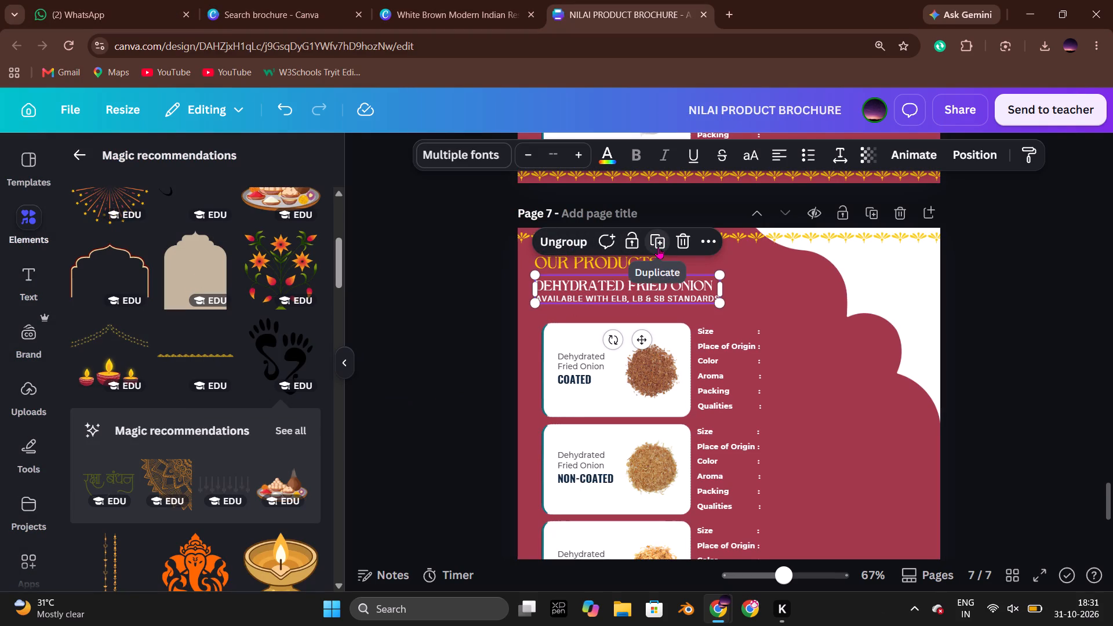
{"action": "left_click", "coordinate": [568, 242]}
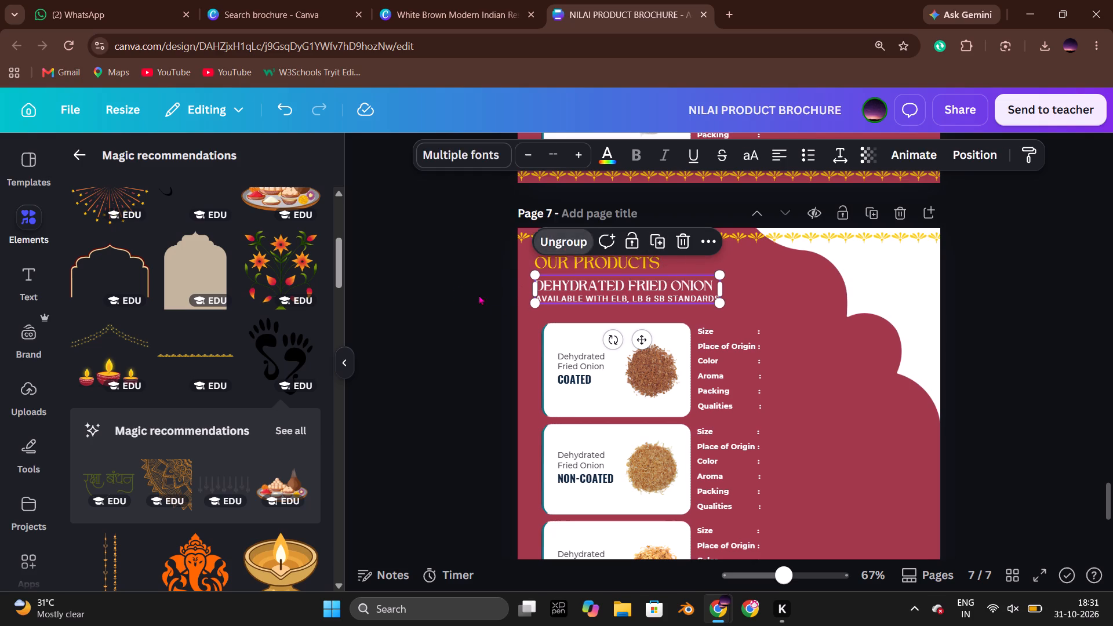
{"action": "left_click", "coordinate": [454, 289]}
Duplicate the DEHYDRATED FRIED ONION heading and replace the copy's text with the copied TOASTED ONION.
{"action": "left_click", "coordinate": [573, 283]}
{"action": "left_click", "coordinate": [622, 244]}
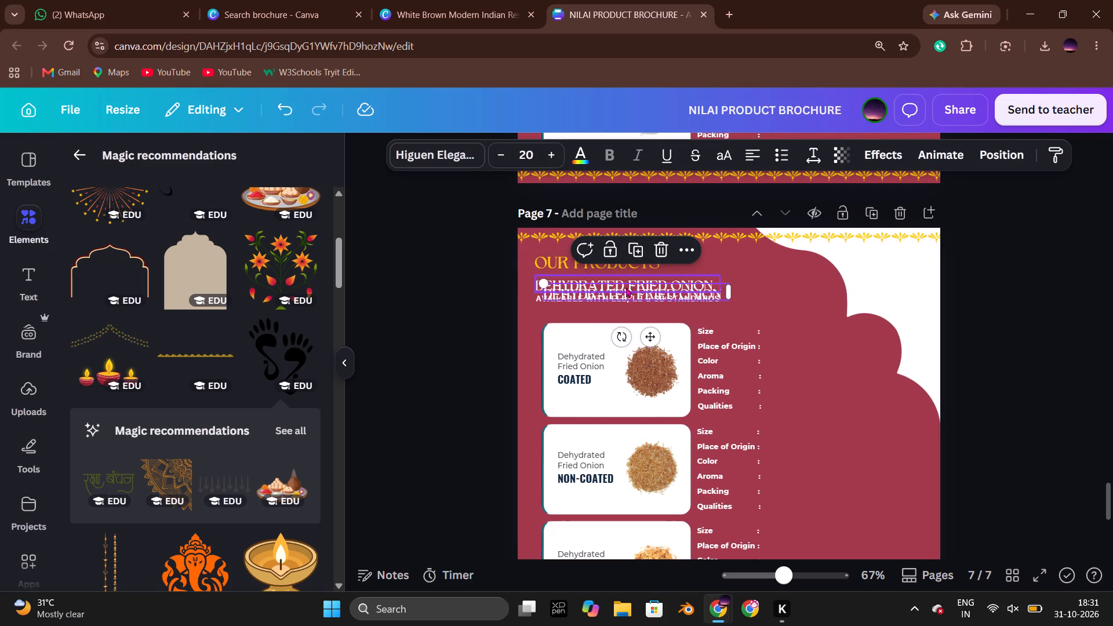
{"action": "double_click", "coordinate": [628, 296]}
{"action": "key", "text": "ctrl+v"}
{"action": "left_click", "coordinate": [447, 293]}
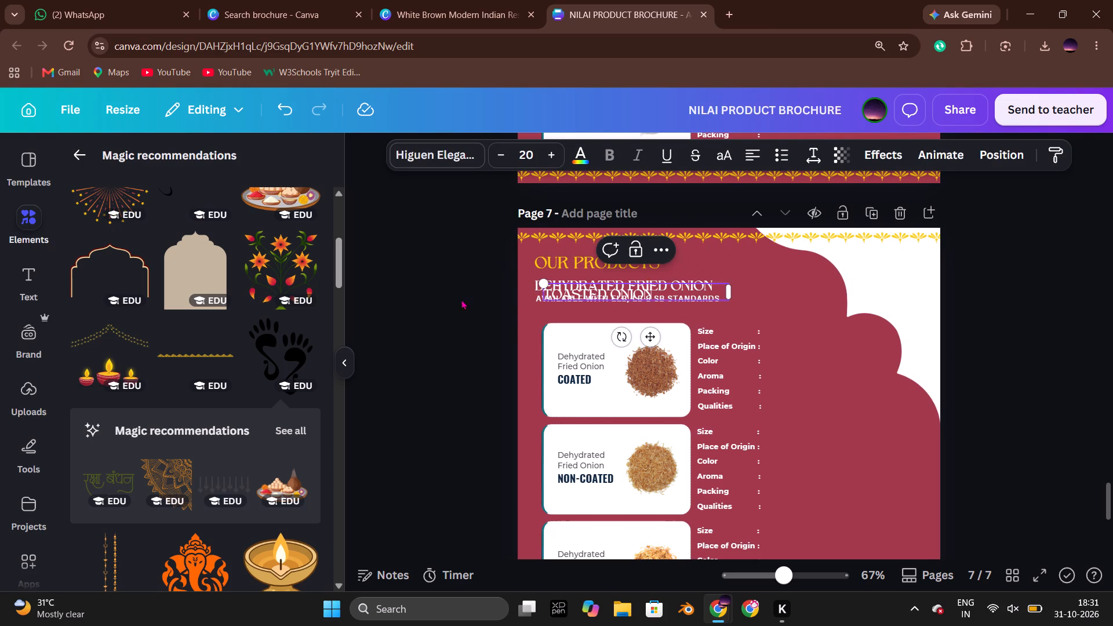
Move the TOASTED ONION heading from the top of page 7 to just above the Toasted Onion FLAKES card.
{"action": "left_click", "coordinate": [606, 296]}
{"action": "left_click_drag", "start_coordinate": [648, 338], "coordinate": [656, 508]}
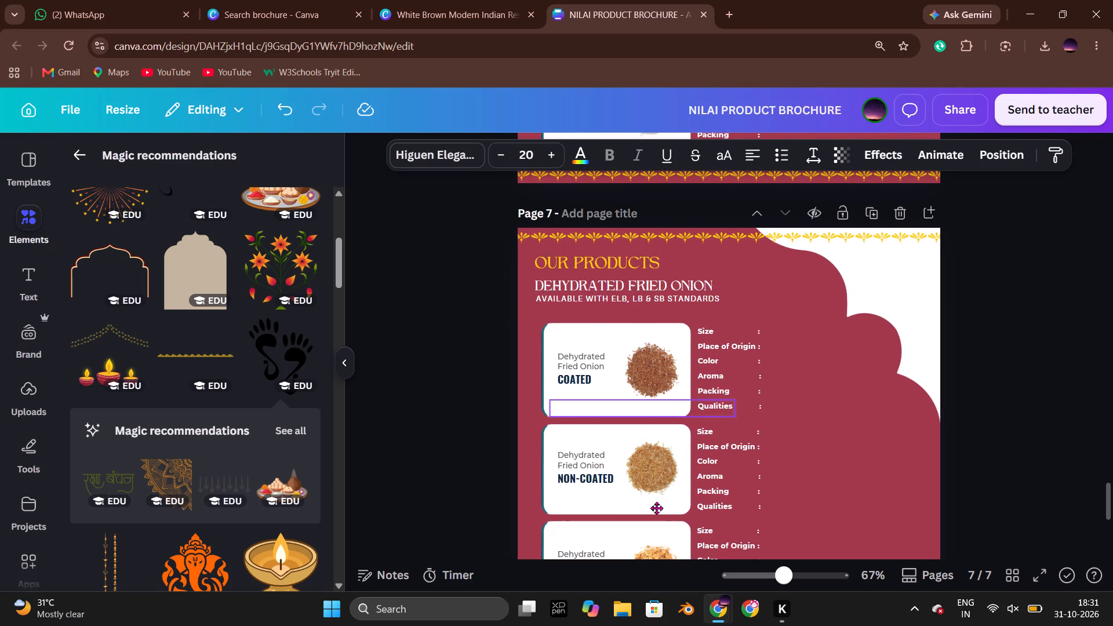
{"action": "left_click_drag", "start_coordinate": [656, 508], "coordinate": [656, 510]}
{"action": "scroll", "coordinate": [649, 470], "scroll_direction": "down", "scroll_amount": 3}
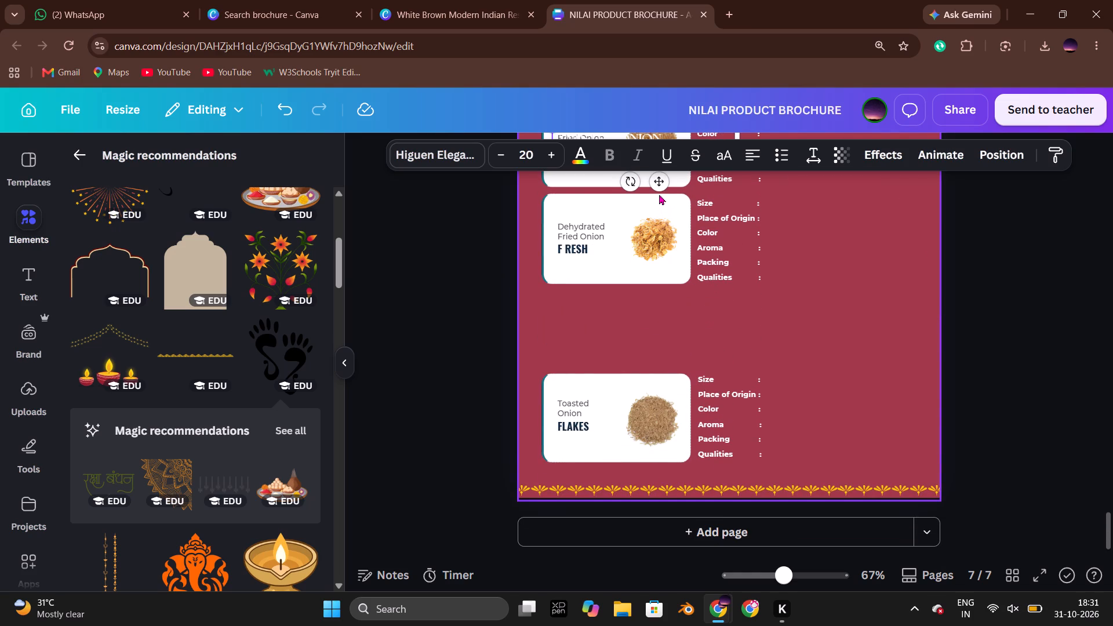
{"action": "left_click_drag", "start_coordinate": [658, 187], "coordinate": [649, 407]}
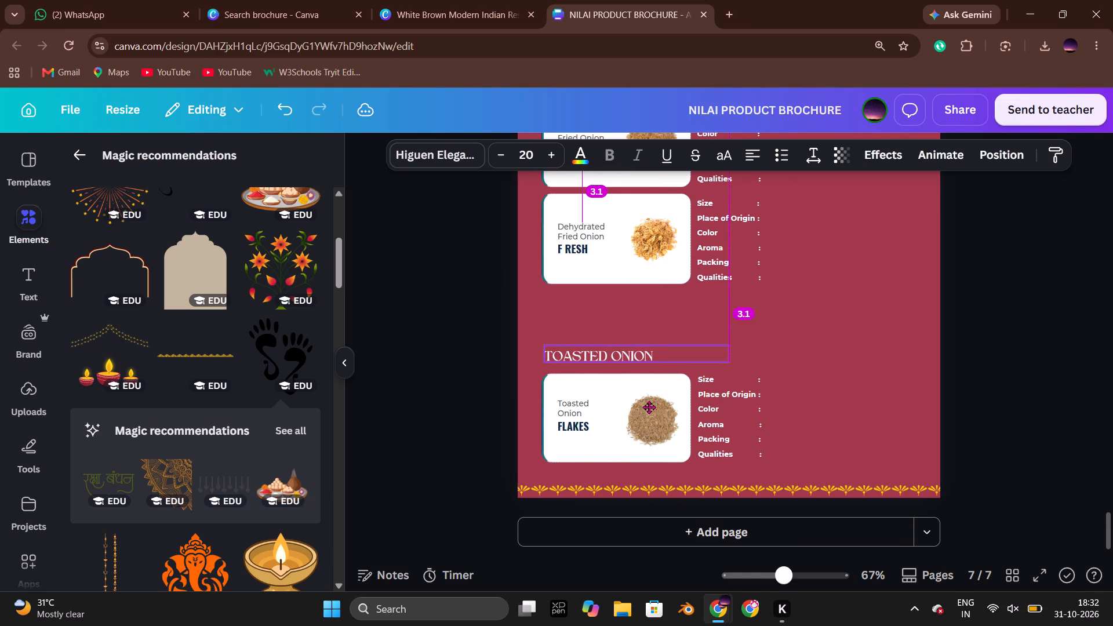
{"action": "left_click_drag", "start_coordinate": [649, 407], "coordinate": [644, 407]}
Narrow the TOASTED ONION heading's text box to fit its text.
{"action": "scroll", "coordinate": [642, 391], "scroll_direction": "up", "scroll_amount": 1}
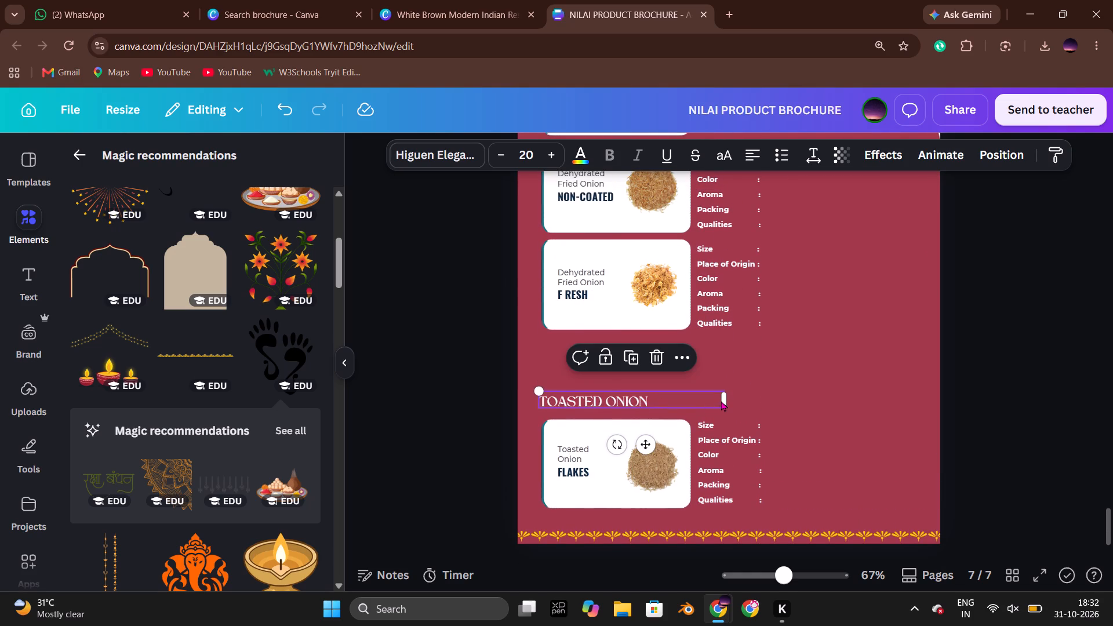
{"action": "left_click_drag", "start_coordinate": [725, 401], "coordinate": [652, 403]}
{"action": "left_click", "coordinate": [435, 376]}
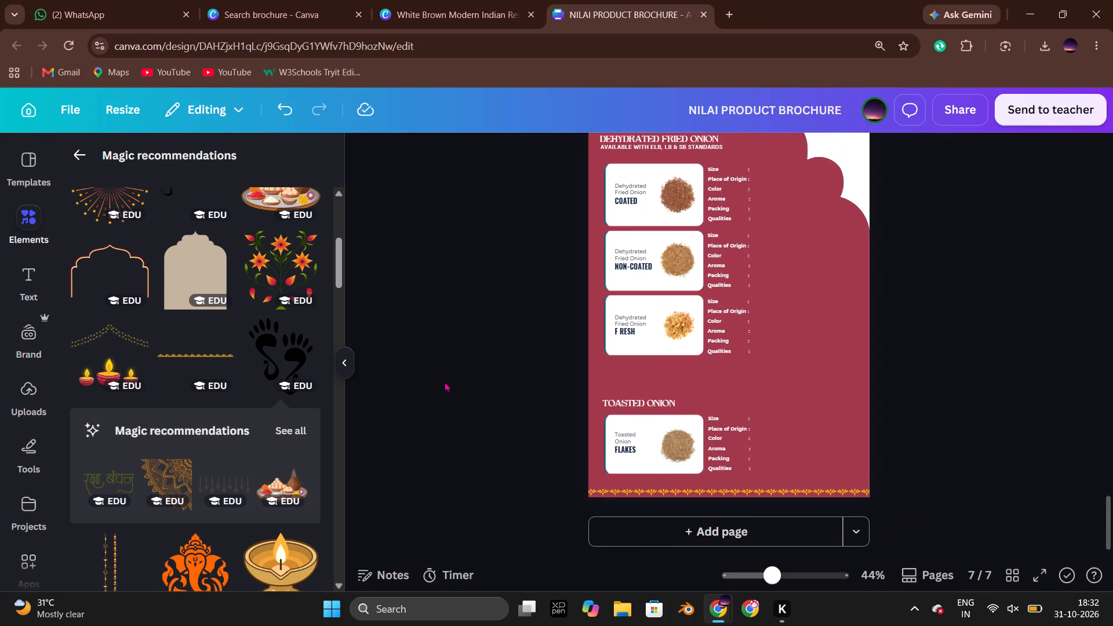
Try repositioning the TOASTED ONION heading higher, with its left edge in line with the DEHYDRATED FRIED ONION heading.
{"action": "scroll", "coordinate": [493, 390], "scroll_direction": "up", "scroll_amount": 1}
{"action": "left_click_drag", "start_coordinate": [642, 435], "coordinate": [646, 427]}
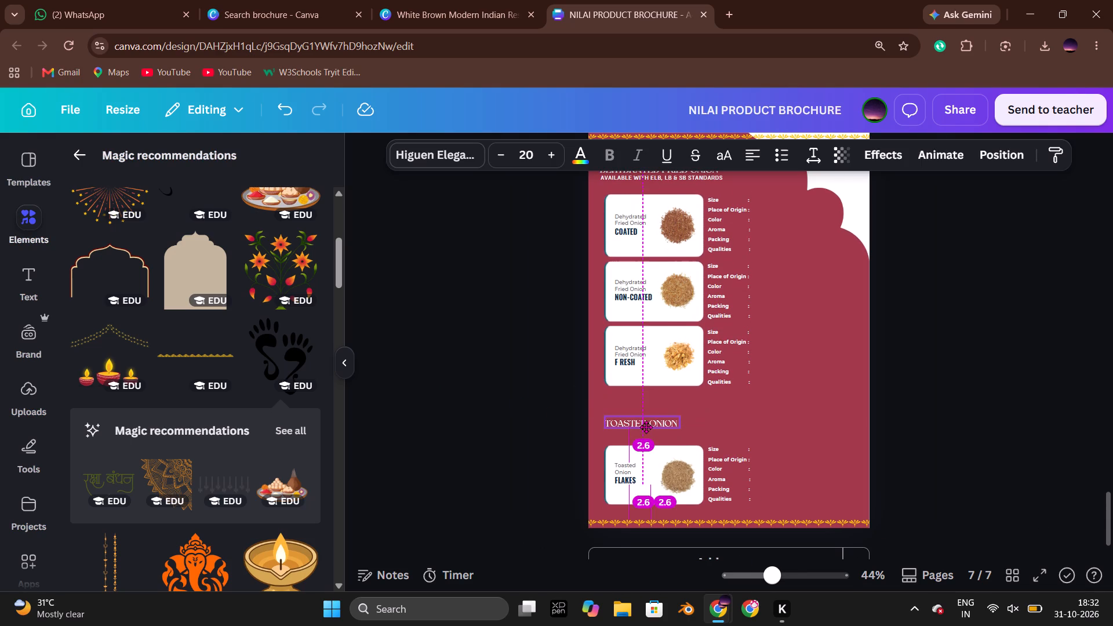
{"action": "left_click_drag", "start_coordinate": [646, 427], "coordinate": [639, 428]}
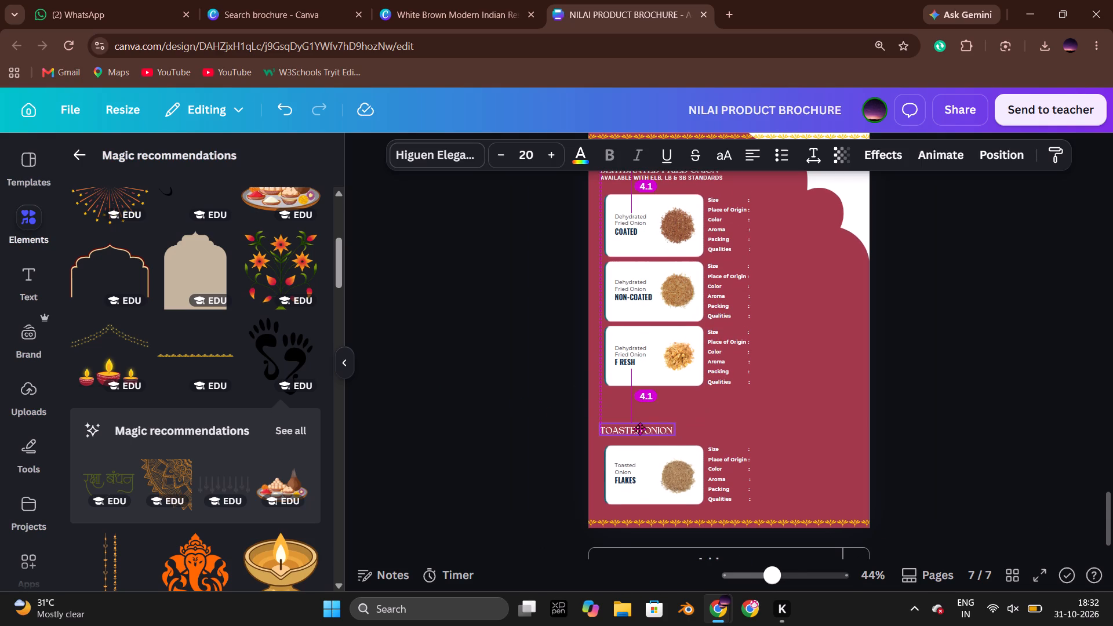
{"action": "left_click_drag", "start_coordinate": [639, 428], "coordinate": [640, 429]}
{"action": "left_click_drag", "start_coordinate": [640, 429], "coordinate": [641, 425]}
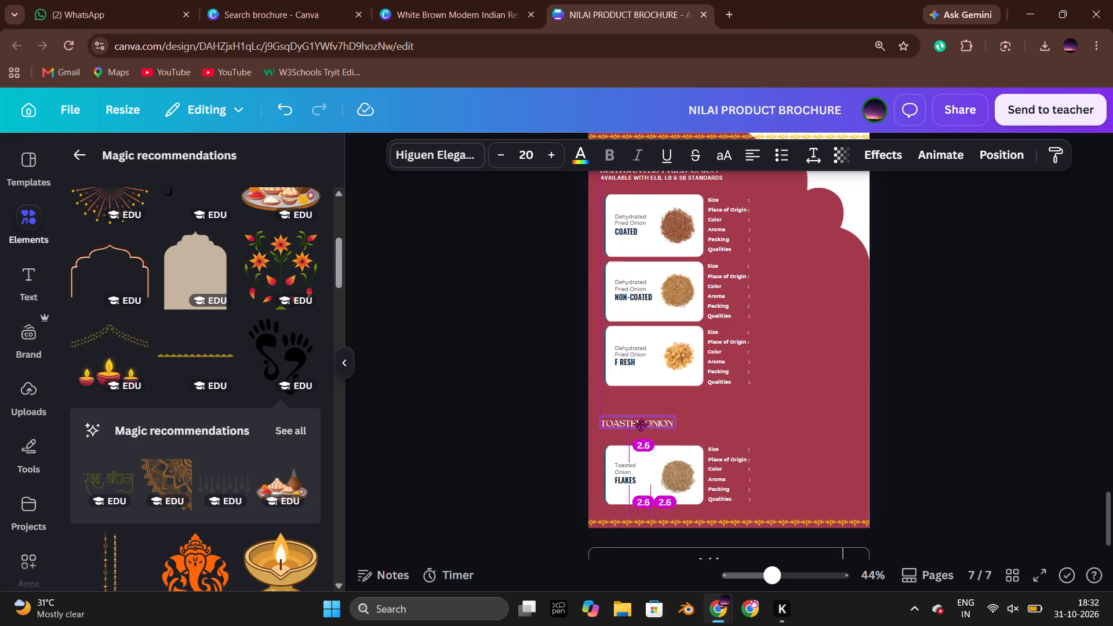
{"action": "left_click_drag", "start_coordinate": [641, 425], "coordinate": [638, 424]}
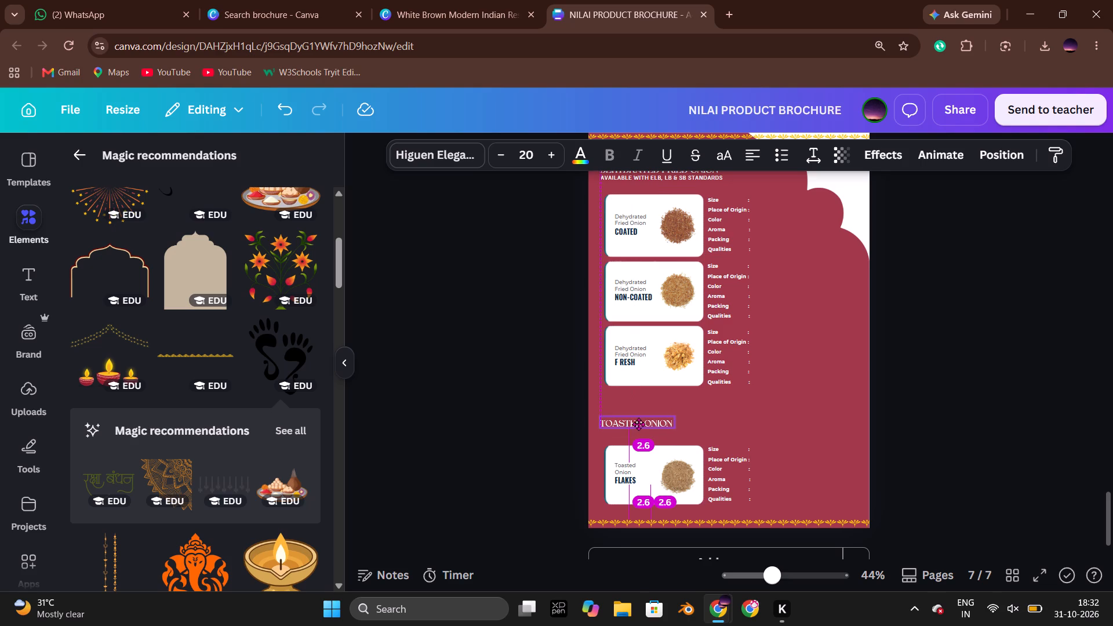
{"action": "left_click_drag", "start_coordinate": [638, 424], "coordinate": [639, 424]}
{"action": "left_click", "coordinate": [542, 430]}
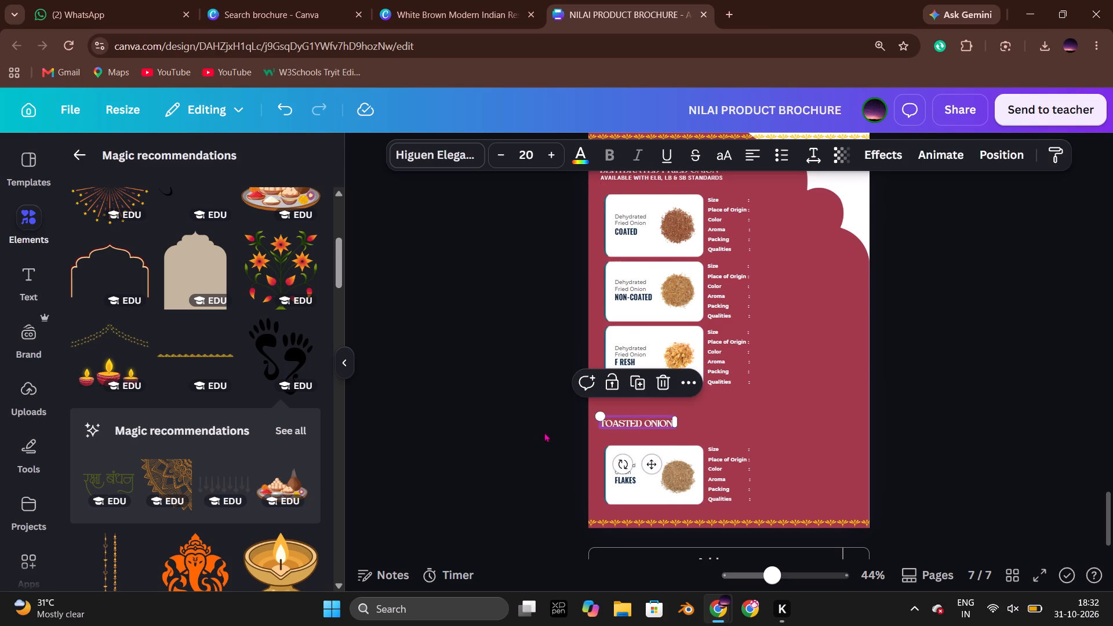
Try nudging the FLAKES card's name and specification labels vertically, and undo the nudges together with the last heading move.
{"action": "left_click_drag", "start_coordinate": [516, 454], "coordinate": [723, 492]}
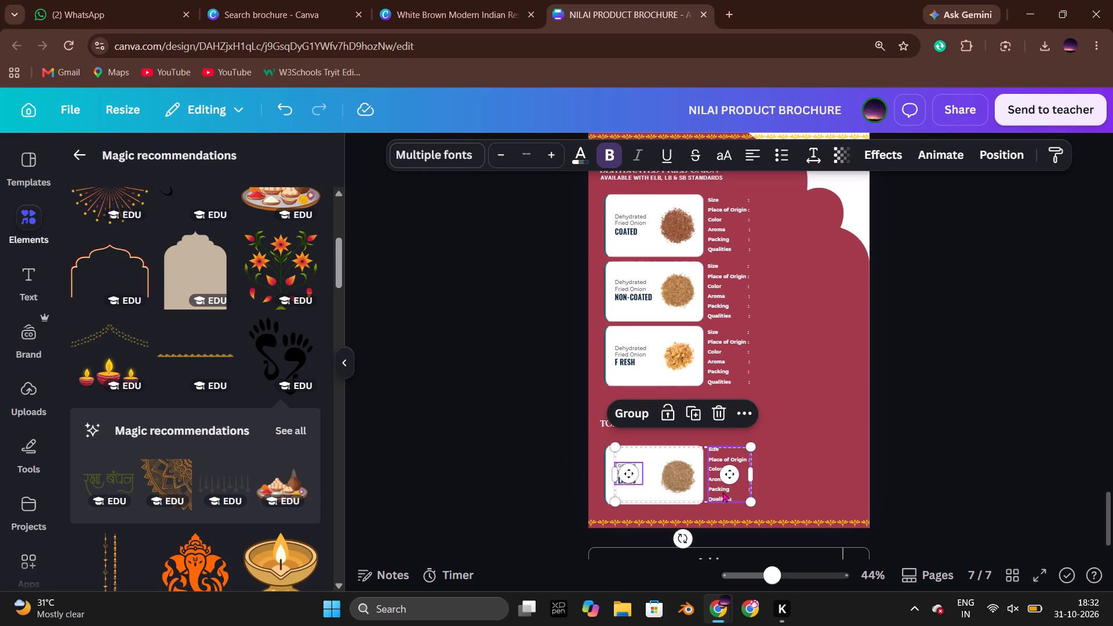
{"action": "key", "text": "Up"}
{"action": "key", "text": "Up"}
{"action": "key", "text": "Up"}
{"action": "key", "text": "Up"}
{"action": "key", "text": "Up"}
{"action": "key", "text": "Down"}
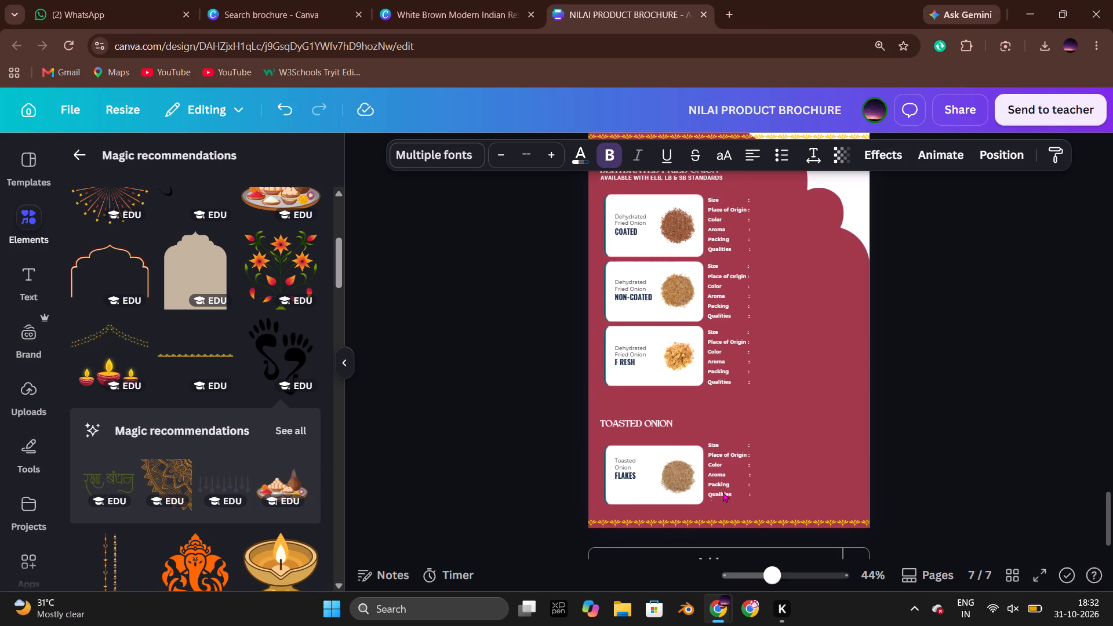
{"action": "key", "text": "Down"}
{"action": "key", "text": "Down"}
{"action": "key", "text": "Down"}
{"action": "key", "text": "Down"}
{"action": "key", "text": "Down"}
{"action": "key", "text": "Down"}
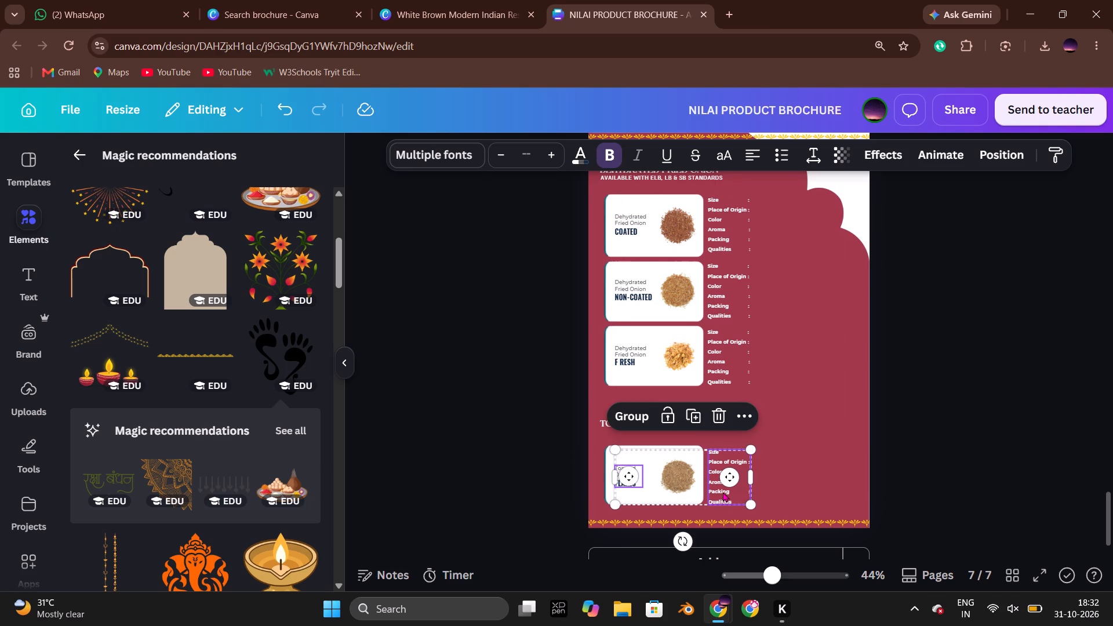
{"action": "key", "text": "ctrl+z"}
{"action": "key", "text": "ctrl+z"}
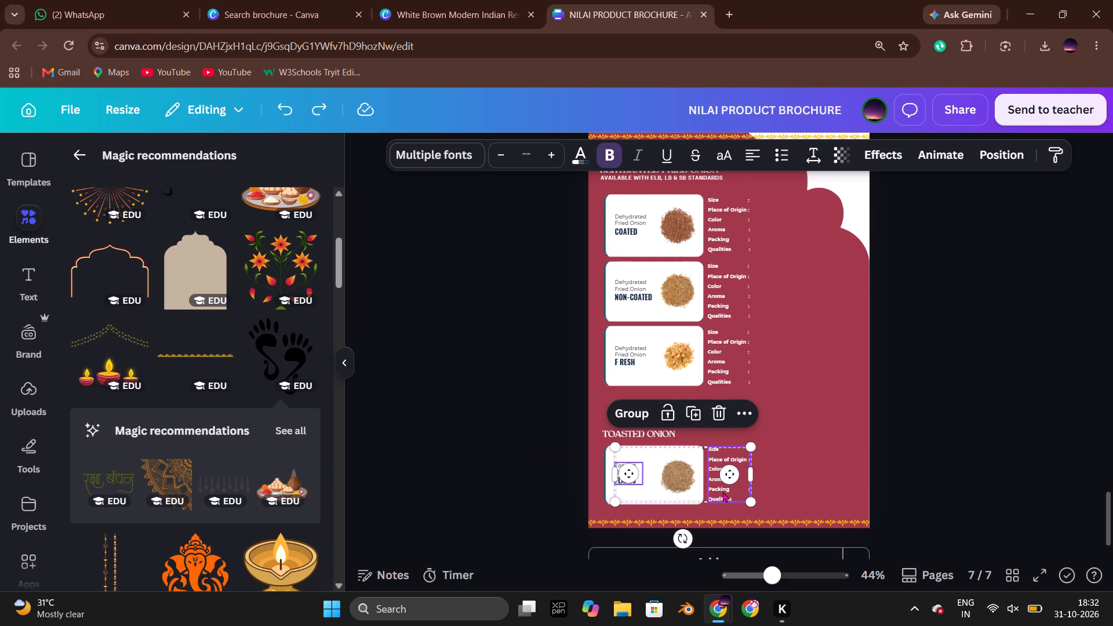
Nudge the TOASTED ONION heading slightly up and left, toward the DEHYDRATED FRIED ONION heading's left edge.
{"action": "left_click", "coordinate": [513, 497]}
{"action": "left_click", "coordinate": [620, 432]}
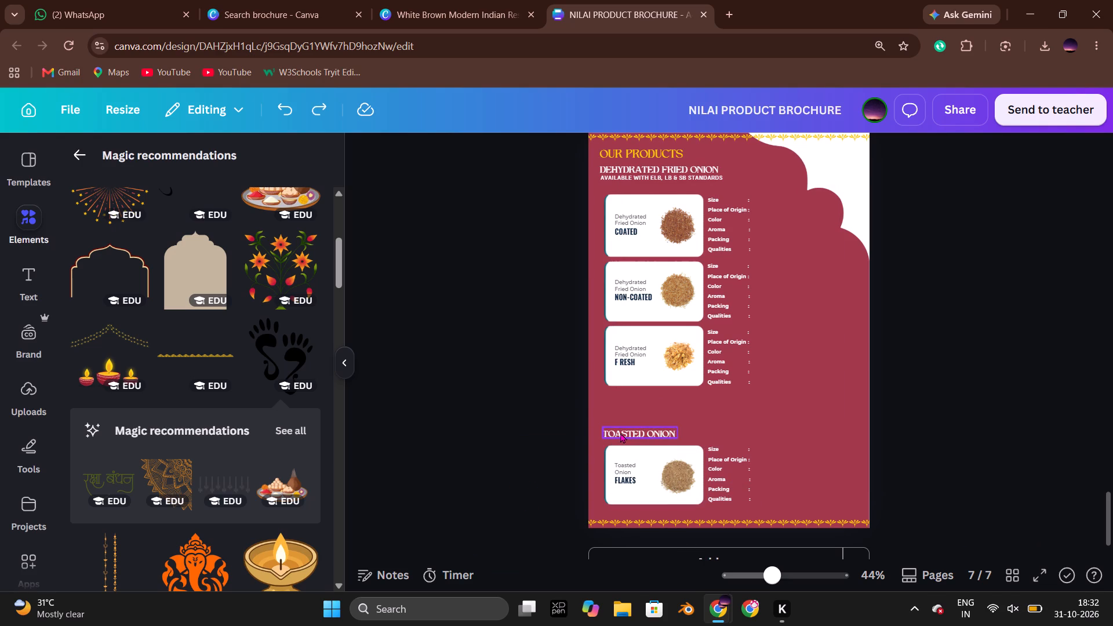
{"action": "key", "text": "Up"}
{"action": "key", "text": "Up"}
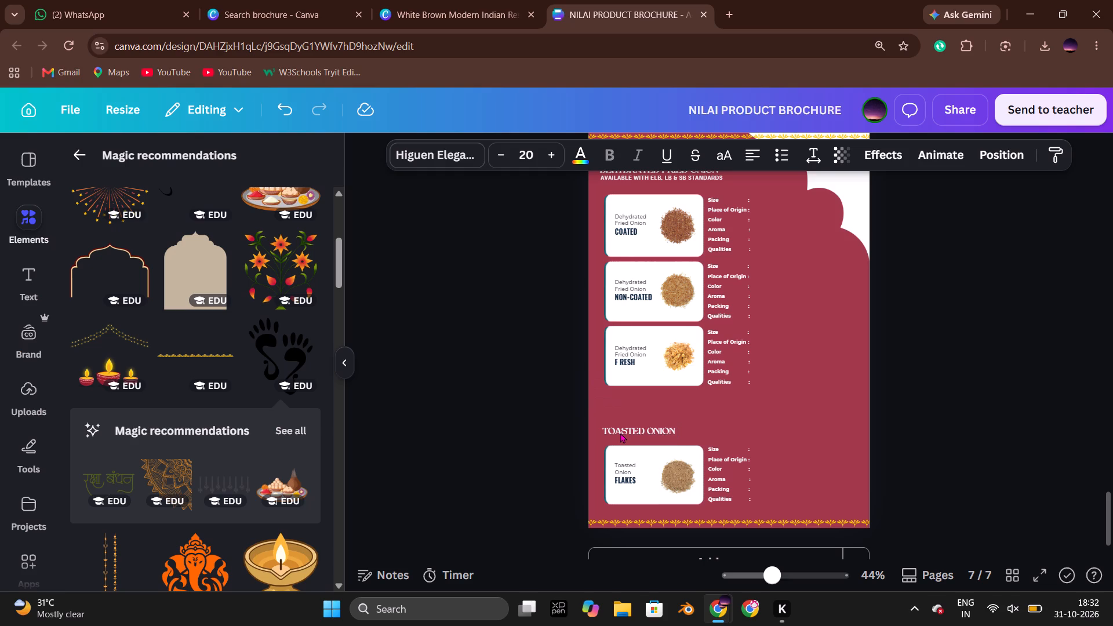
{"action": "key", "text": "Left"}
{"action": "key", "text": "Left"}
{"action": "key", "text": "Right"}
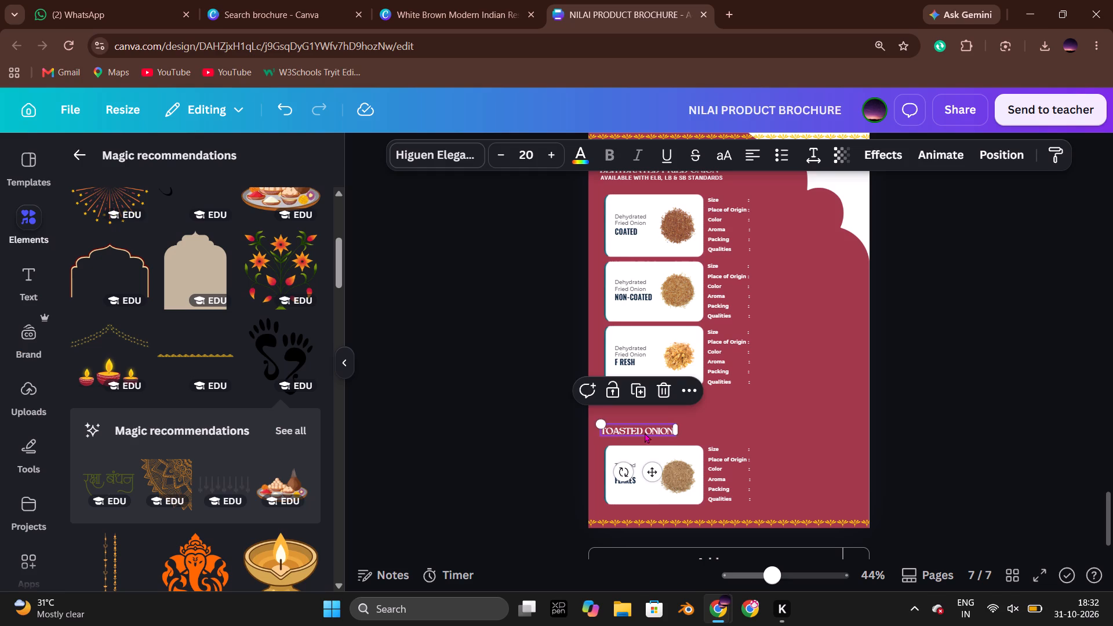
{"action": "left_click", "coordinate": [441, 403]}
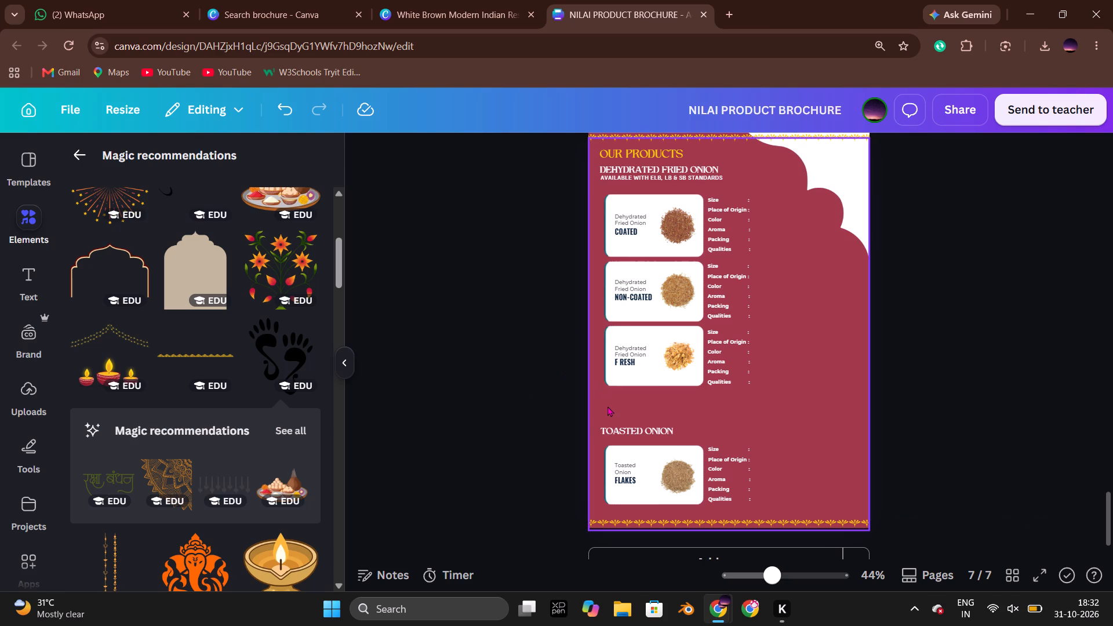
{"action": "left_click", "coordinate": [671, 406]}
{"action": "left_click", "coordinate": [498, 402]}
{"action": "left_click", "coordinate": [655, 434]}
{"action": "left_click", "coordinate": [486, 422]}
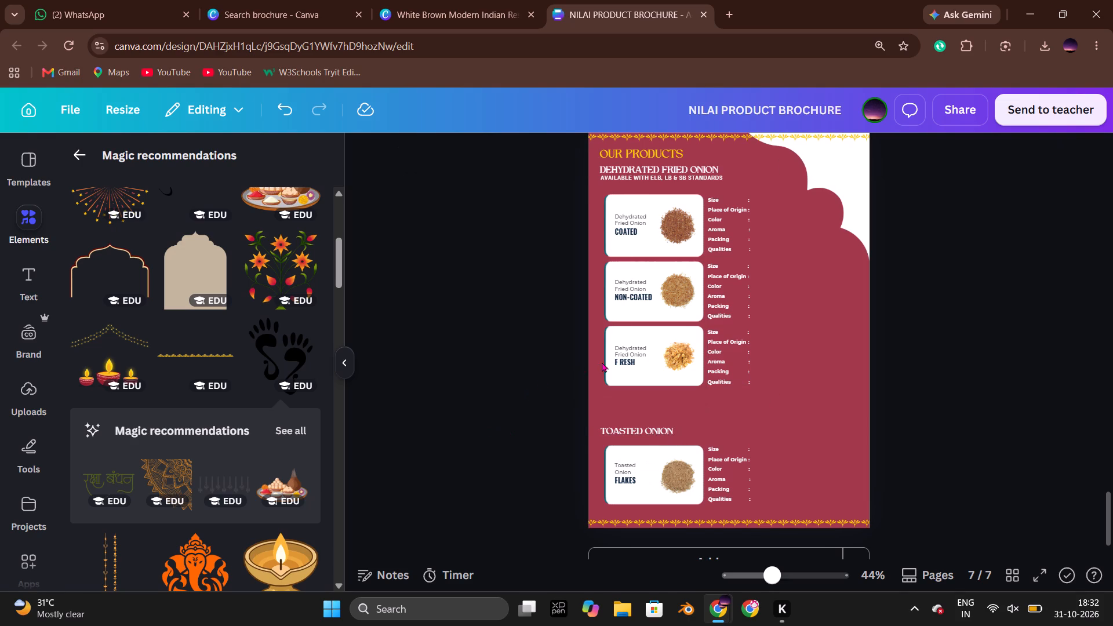
Align the TOASTED ONION heading with the left edge of the product cards, leaving a small gap above the FLAKES card.
{"action": "left_click_drag", "start_coordinate": [631, 430], "coordinate": [639, 428]}
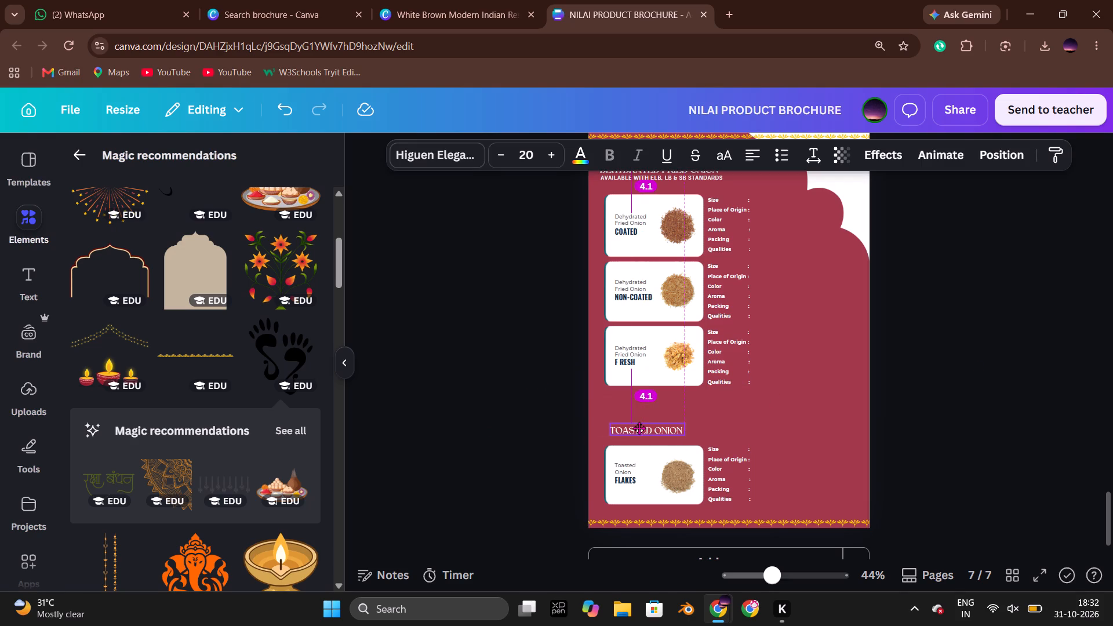
{"action": "left_click_drag", "start_coordinate": [639, 428], "coordinate": [636, 425]}
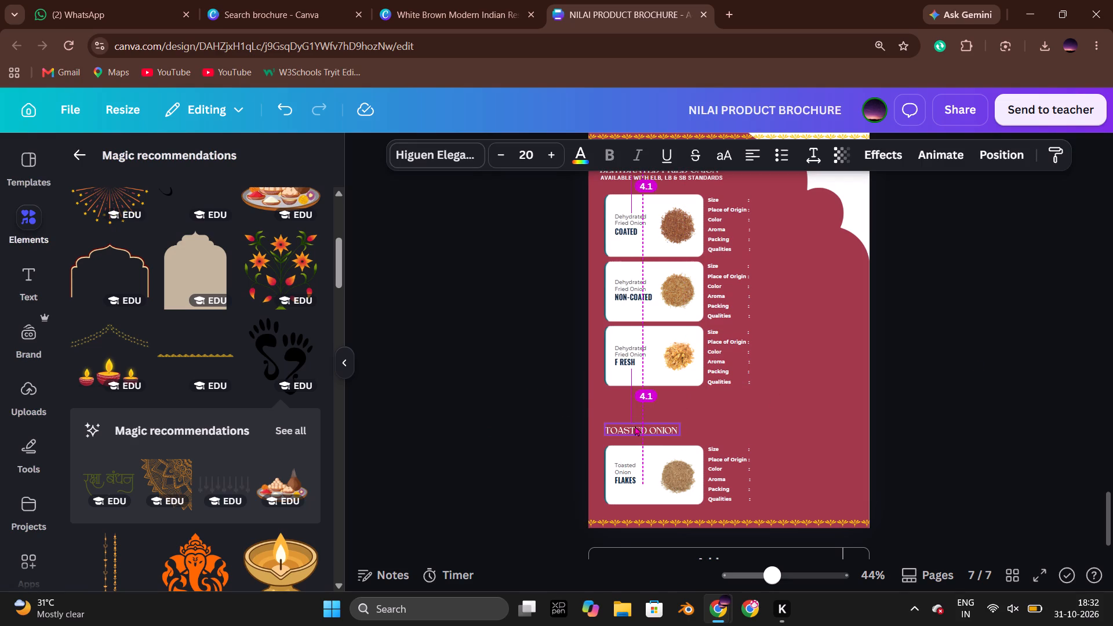
{"action": "left_click", "coordinate": [499, 402]}
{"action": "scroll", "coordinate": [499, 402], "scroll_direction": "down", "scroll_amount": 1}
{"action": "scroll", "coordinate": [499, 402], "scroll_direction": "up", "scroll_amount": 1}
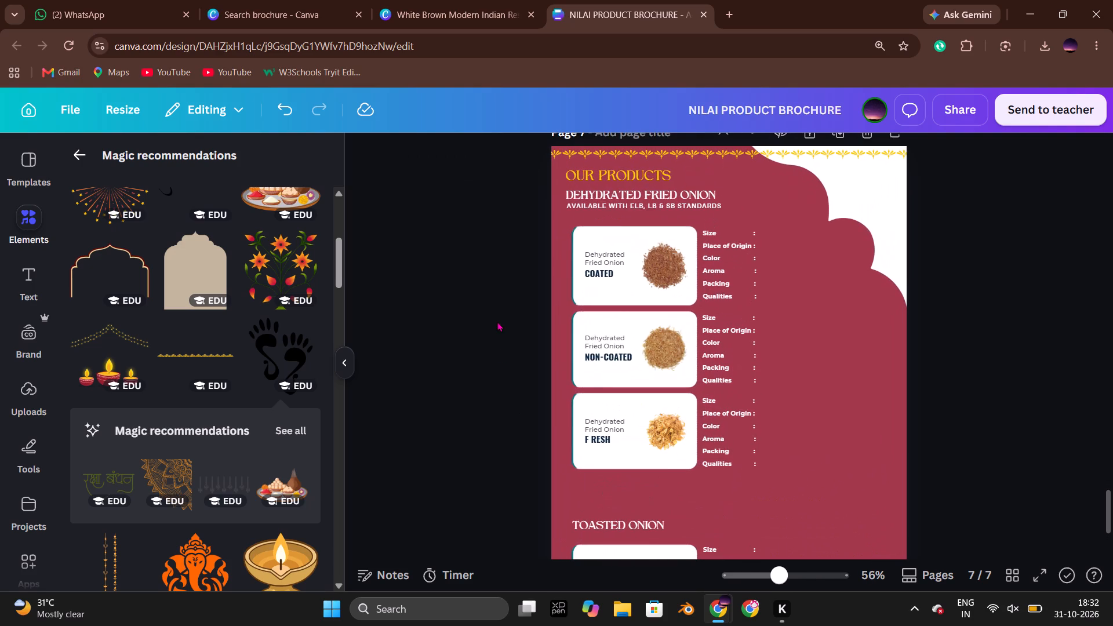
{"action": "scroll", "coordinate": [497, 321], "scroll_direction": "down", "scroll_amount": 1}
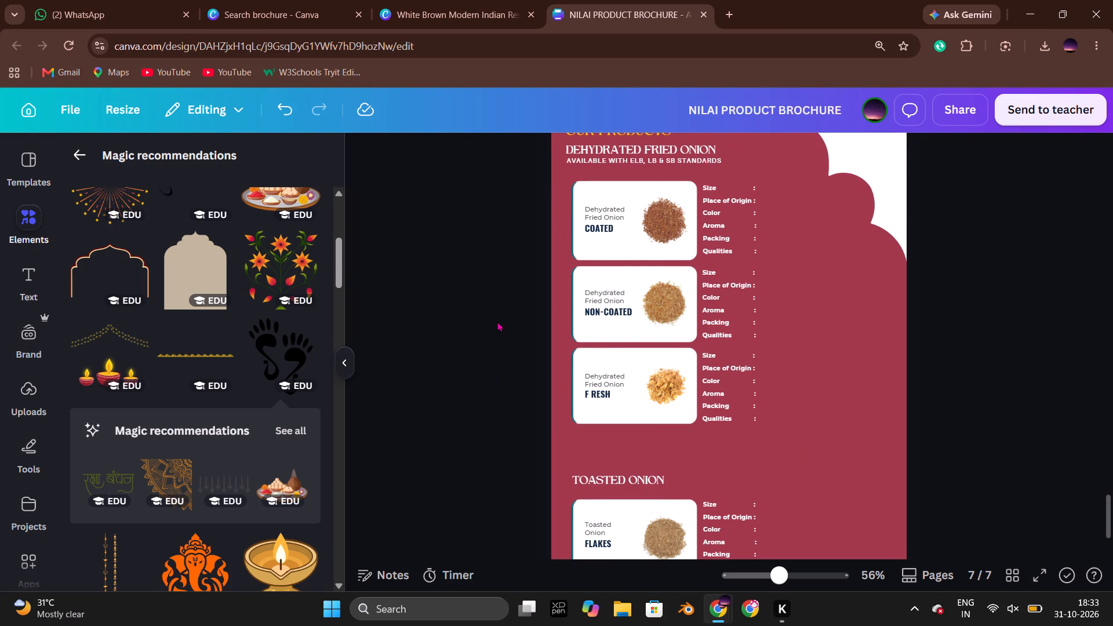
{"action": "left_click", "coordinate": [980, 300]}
Check brochure page 7 against the Nagwade Global catalog's page 1, and delete that page from the catalog.
{"action": "key", "text": "alt+Tab"}
{"action": "scroll", "coordinate": [759, 358], "scroll_direction": "up", "scroll_amount": 1}
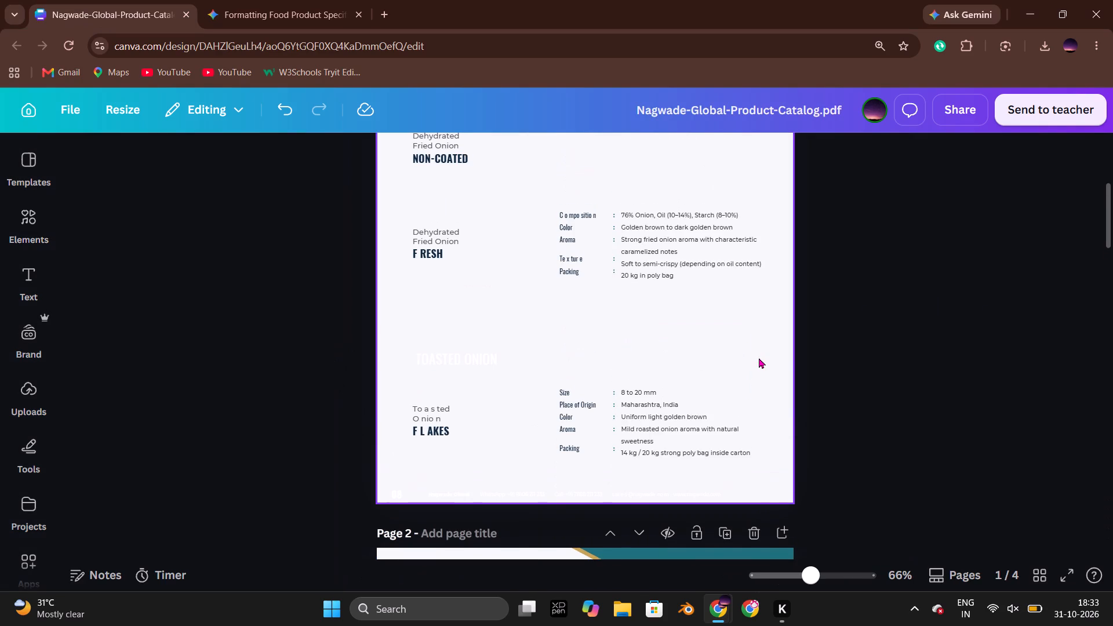
{"action": "key", "text": "alt+Tab"}
{"action": "scroll", "coordinate": [869, 372], "scroll_direction": "down", "scroll_amount": 4}
{"action": "key", "text": "alt+Tab"}
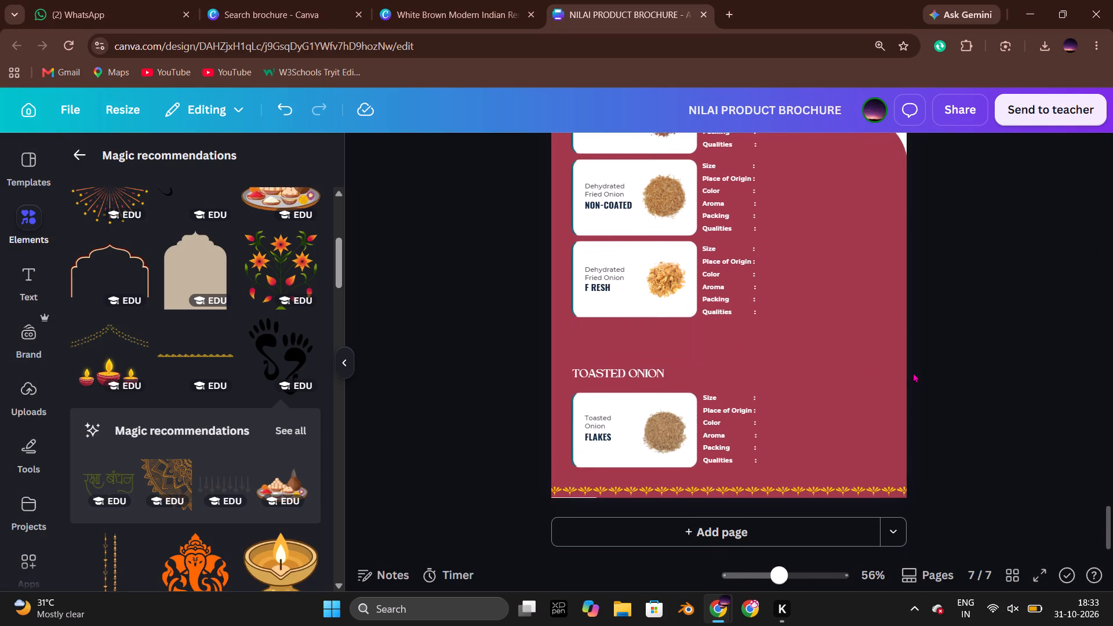
{"action": "scroll", "coordinate": [860, 368], "scroll_direction": "up", "scroll_amount": 5}
{"action": "left_click", "coordinate": [751, 194]}
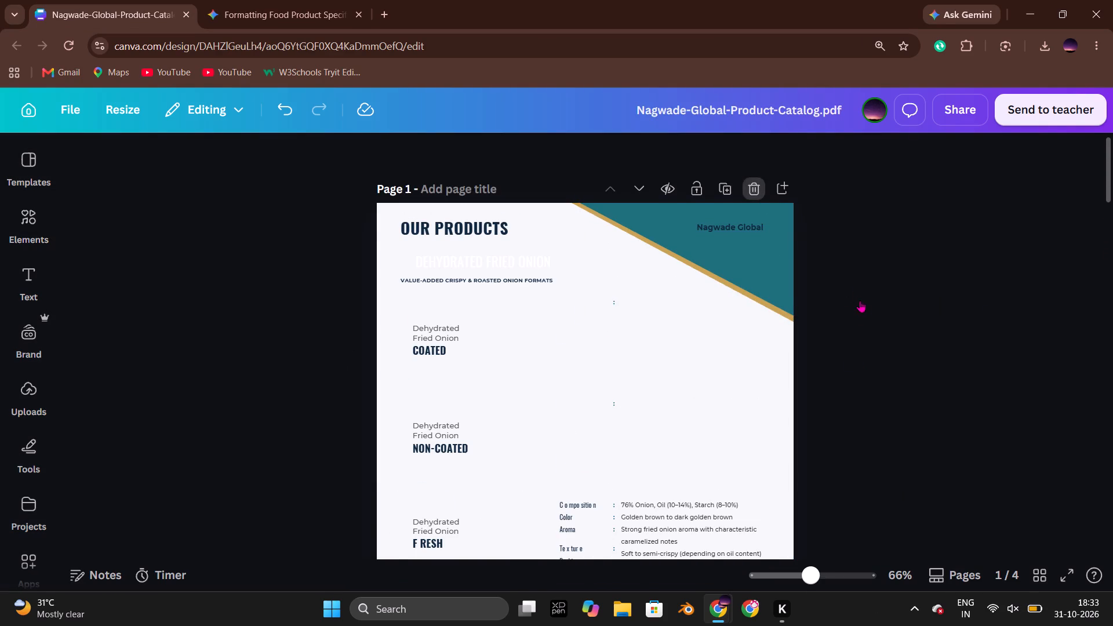
Go through the Nagwade Global catalog's remaining pages and reload the design.
{"action": "scroll", "coordinate": [871, 326], "scroll_direction": "down", "scroll_amount": 17}
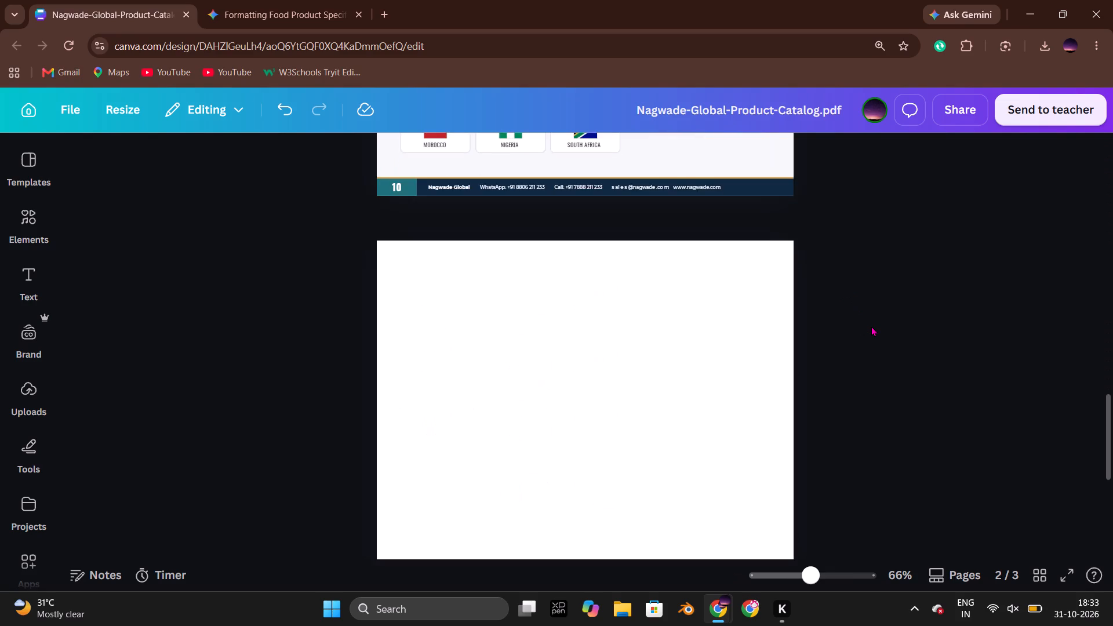
{"action": "scroll", "coordinate": [871, 326], "scroll_direction": "down", "scroll_amount": 5}
{"action": "left_click", "coordinate": [887, 335]}
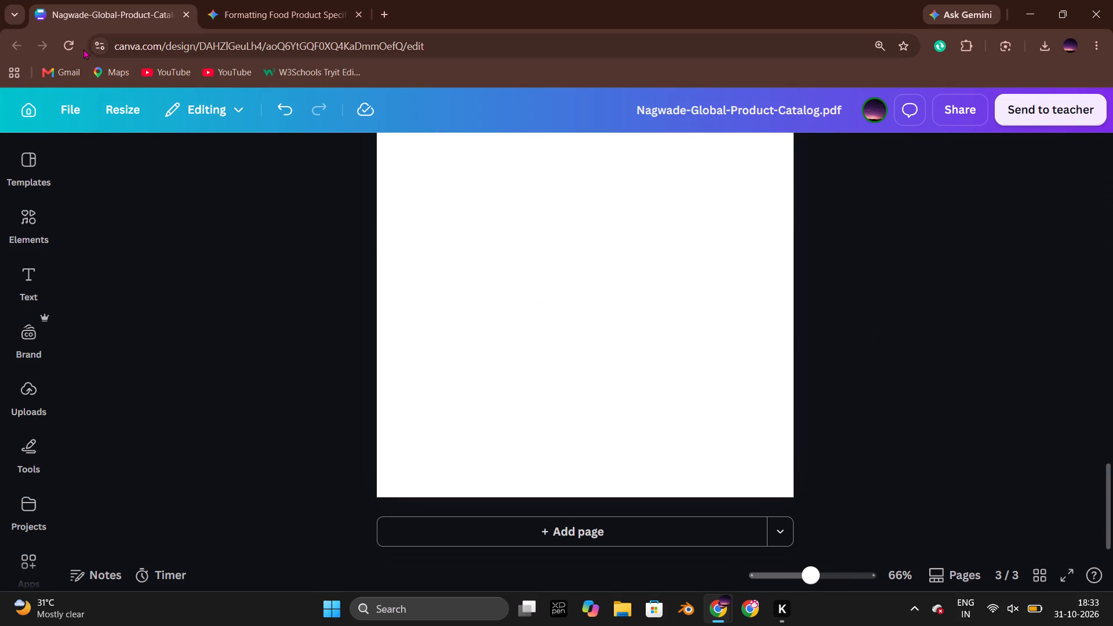
{"action": "left_click", "coordinate": [78, 48]}
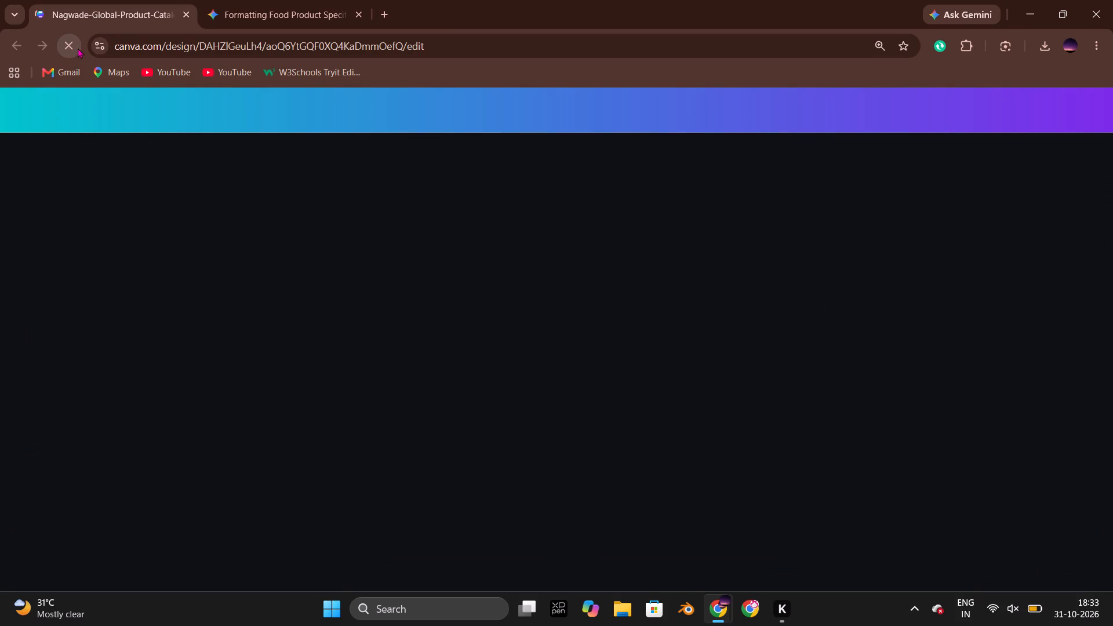
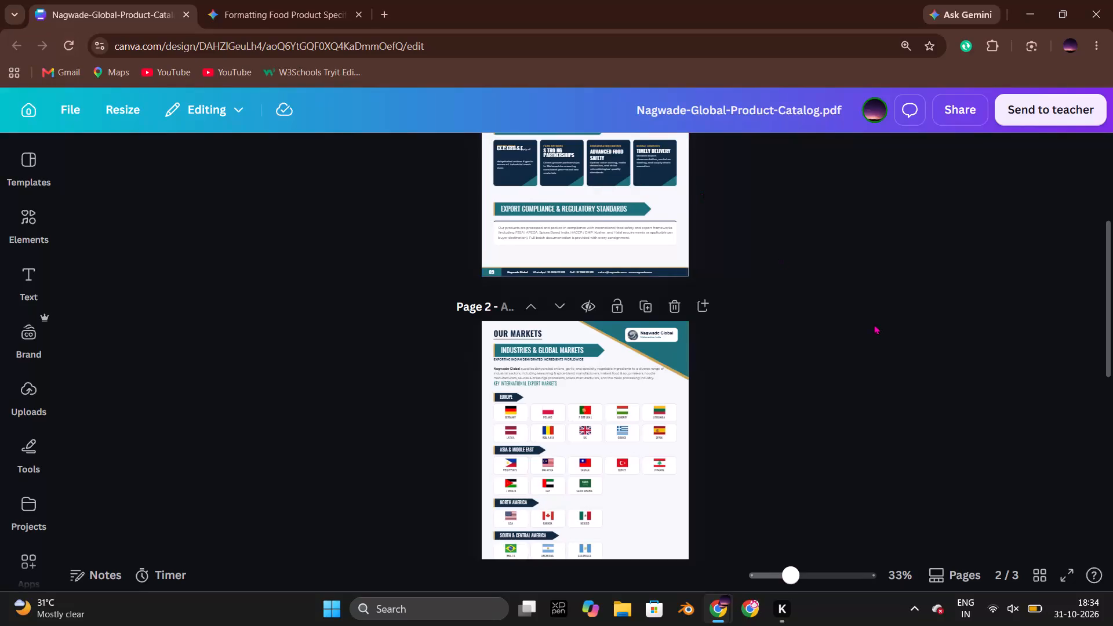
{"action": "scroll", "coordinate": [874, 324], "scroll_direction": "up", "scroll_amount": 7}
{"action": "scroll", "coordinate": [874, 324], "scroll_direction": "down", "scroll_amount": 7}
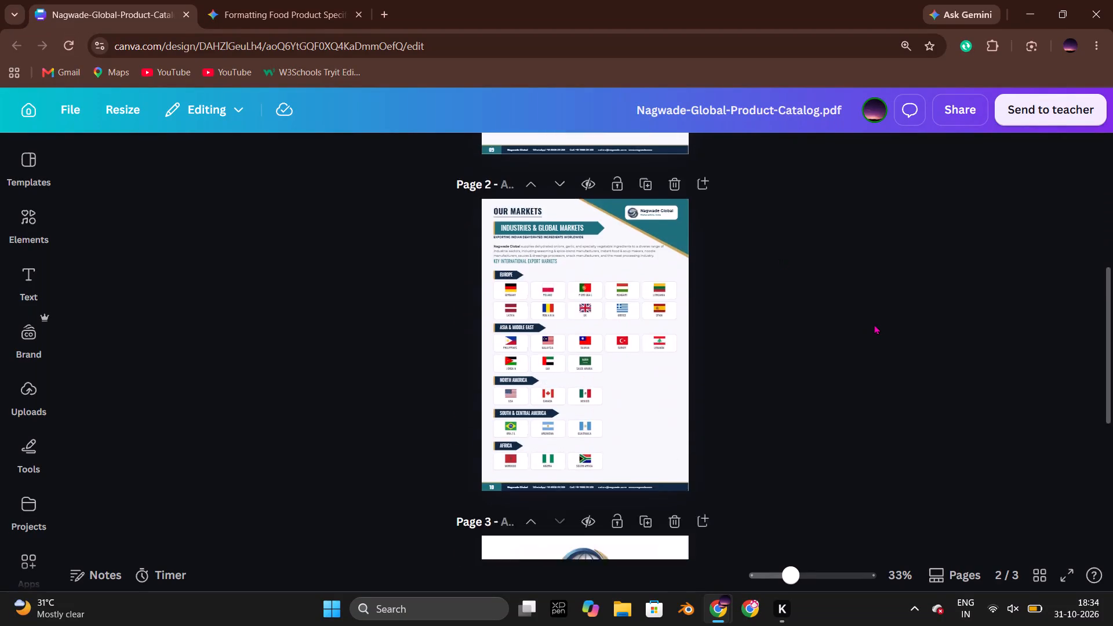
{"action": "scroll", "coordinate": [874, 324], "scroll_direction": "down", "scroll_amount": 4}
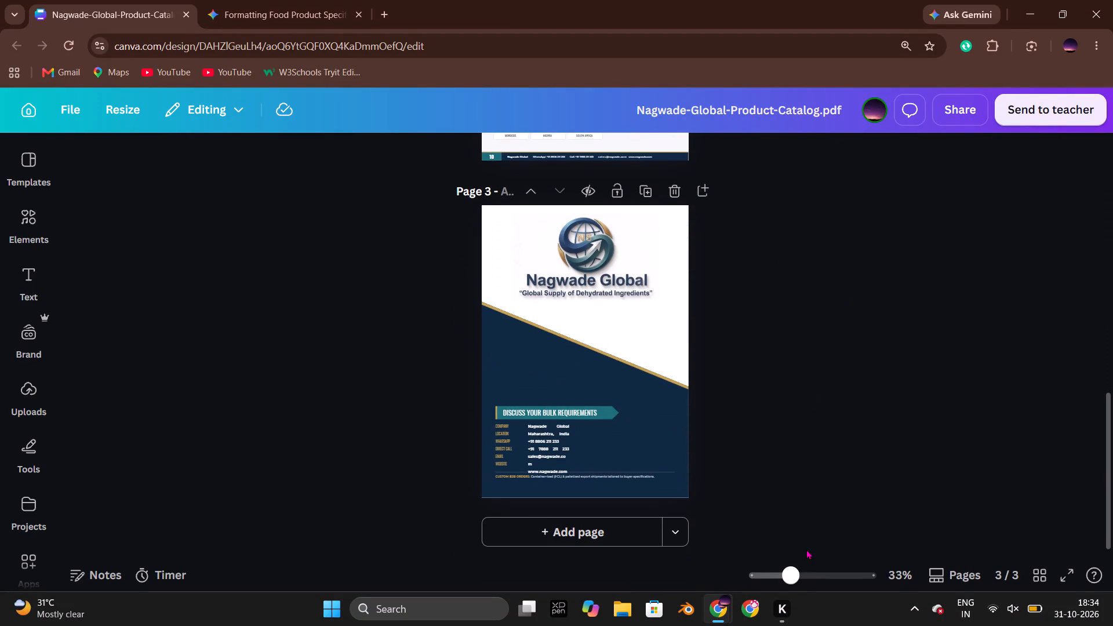